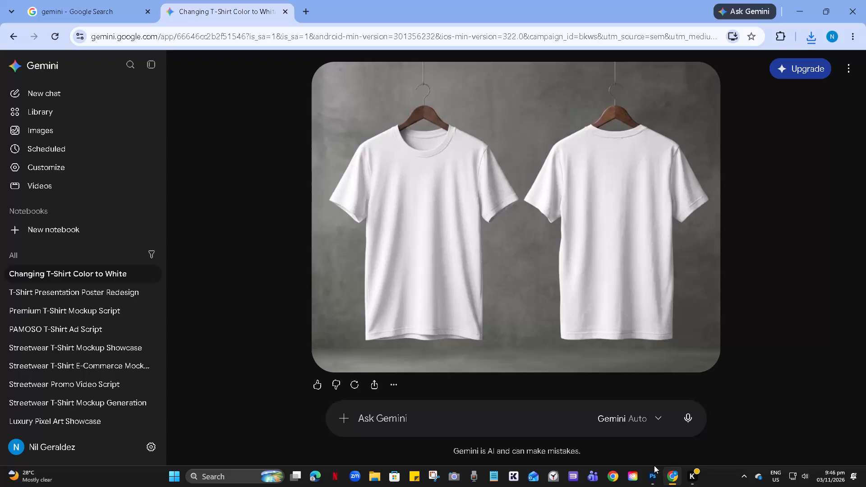
Switch to Photoshop and open the generated white T-shirt mockup image, Gemini_Generated_Image_wid29uwid29uwid2.jpg, from Downloads.
left_click(650, 476)
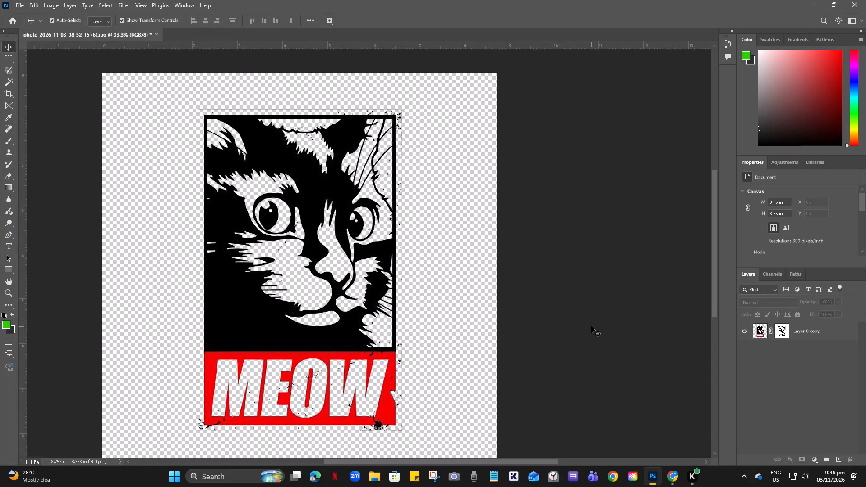
left_click(591, 326)
left_click(19, 3)
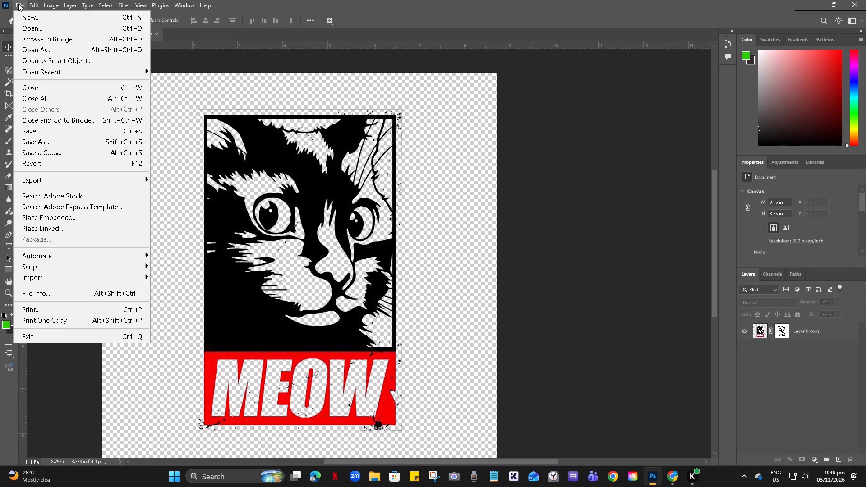
left_click(29, 26)
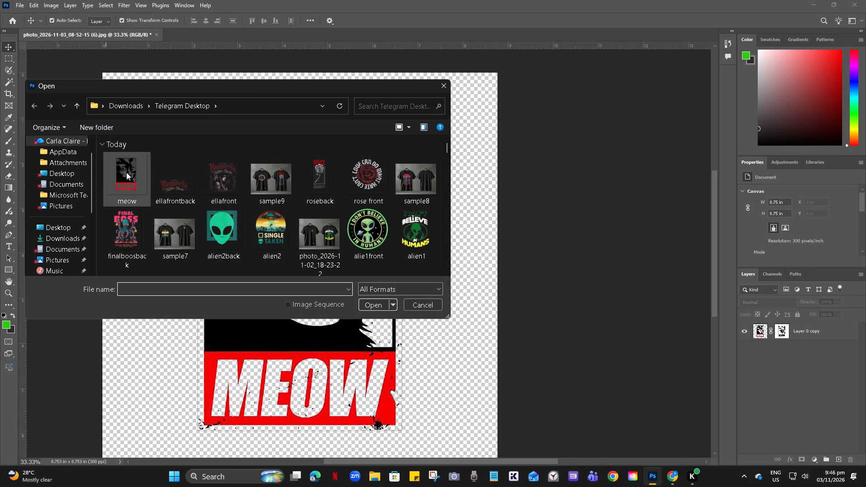
left_click(61, 240)
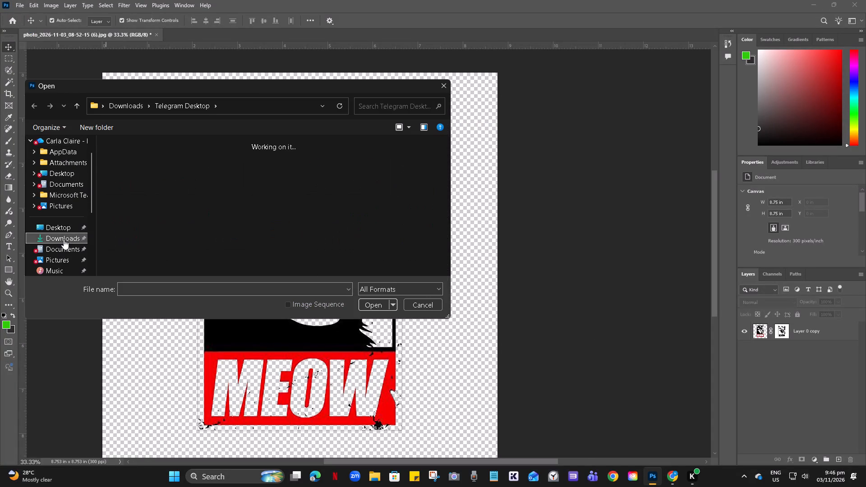
left_click(113, 187)
left_click(365, 310)
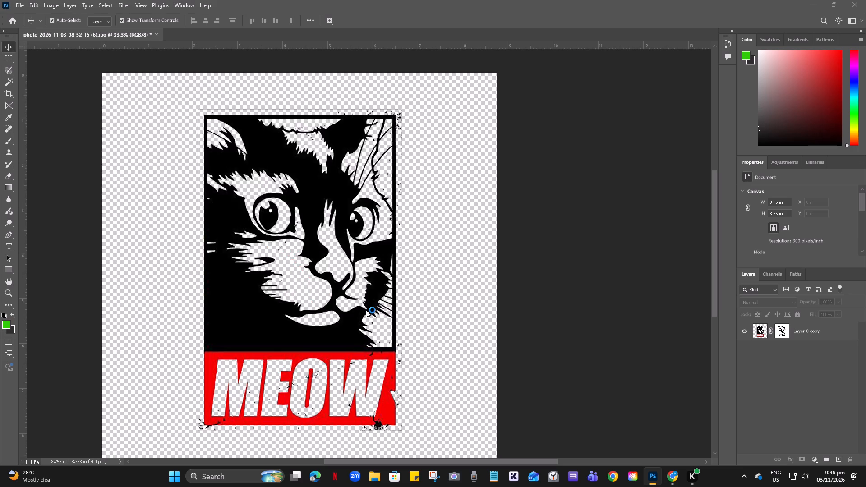
Place the meow image from the Telegram Desktop folder in Downloads as an embedded layer in the T-shirt mockup.
left_click(21, 4)
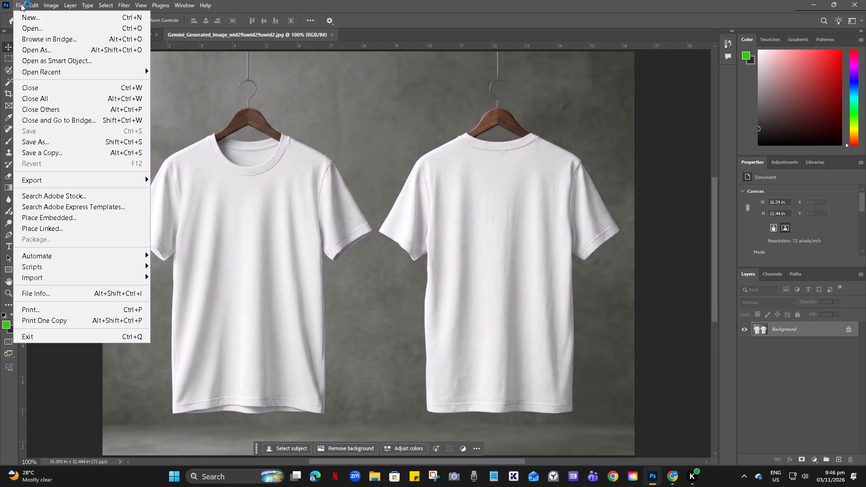
left_click(68, 218)
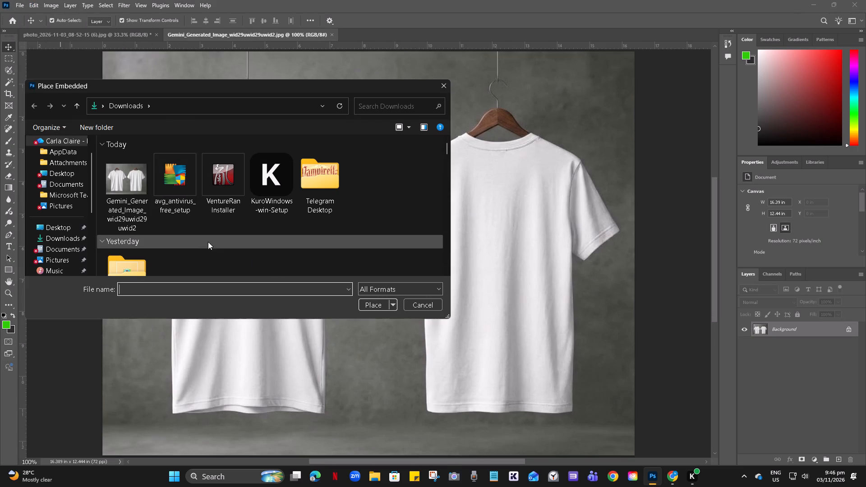
double_click(331, 185)
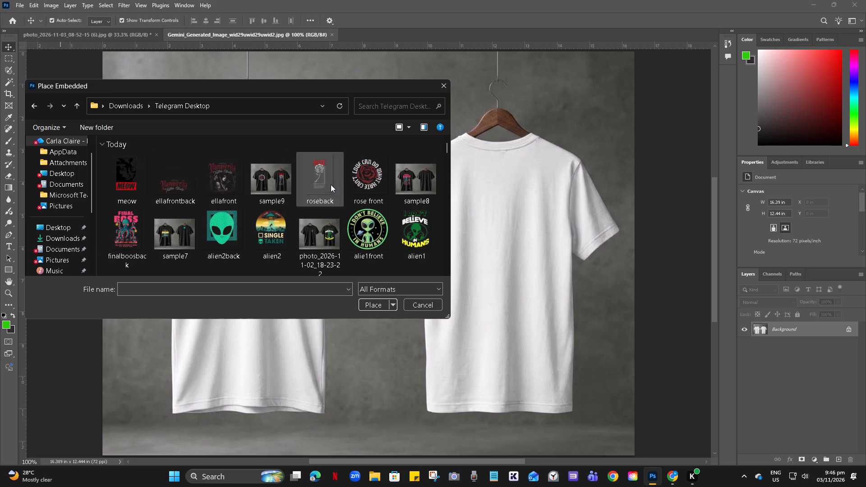
left_click(134, 187)
left_click(366, 304)
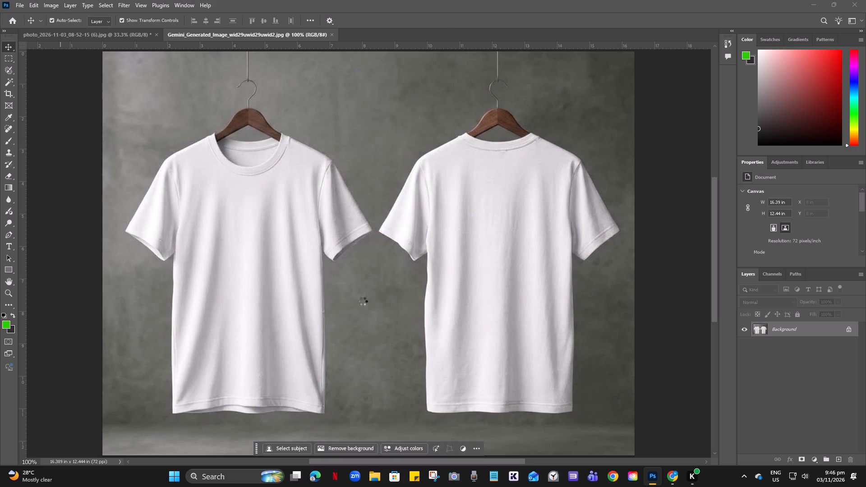
Scale the placed meow artwork down to about 41% and position it on the chest of the front-view T-shirt.
left_click_drag(385, 274, 260, 300)
left_click_drag(388, 138, 198, 283)
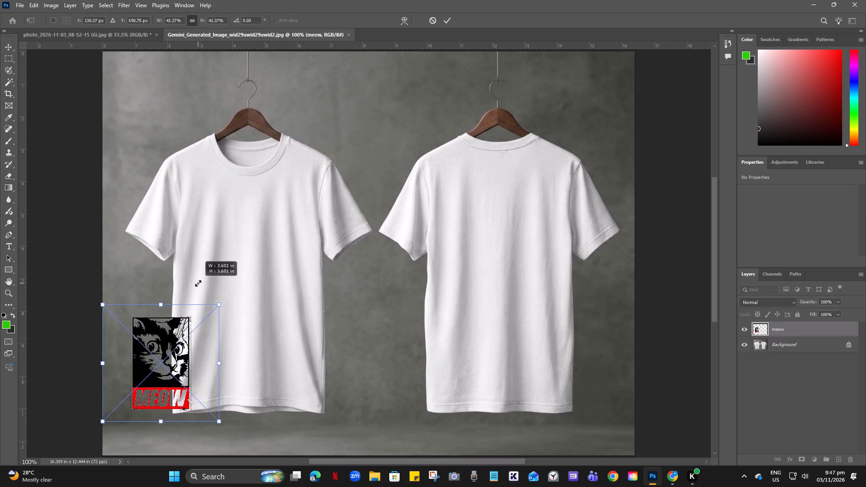
left_click_drag(198, 283, 198, 284)
left_click_drag(164, 364, 250, 243)
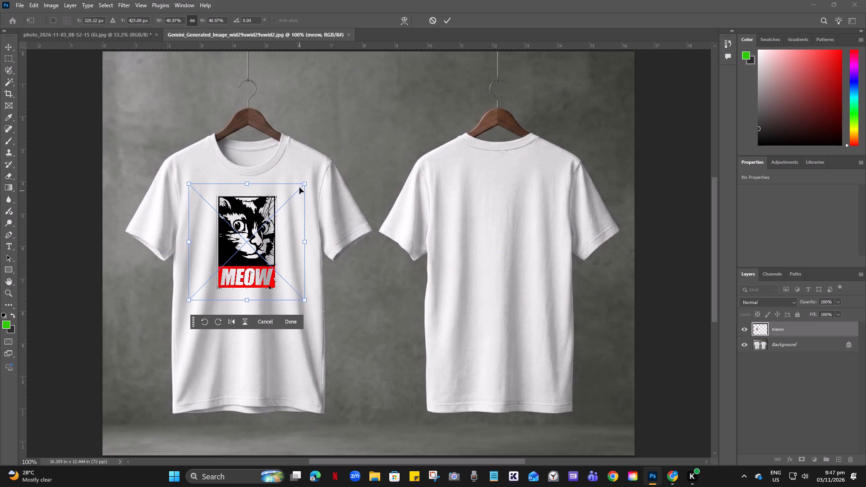
Scale the placed meow design to about 38.6% and centre it on the chest of the front-view T-shirt.
left_click_drag(304, 182, 299, 191)
left_click_drag(244, 267, 247, 260)
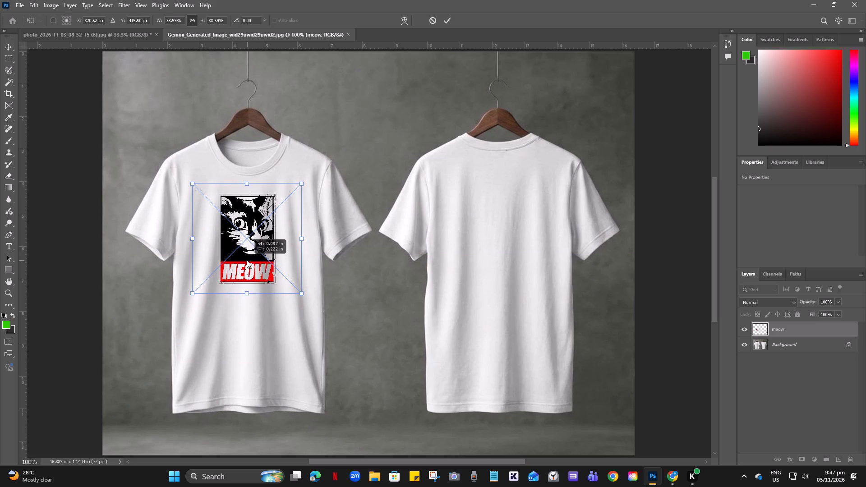
left_click_drag(247, 260, 246, 260)
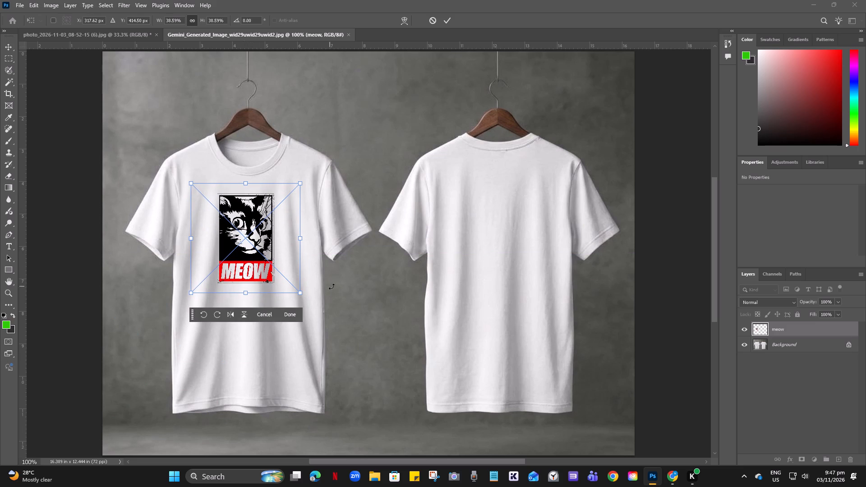
left_click(286, 319)
left_click(382, 294)
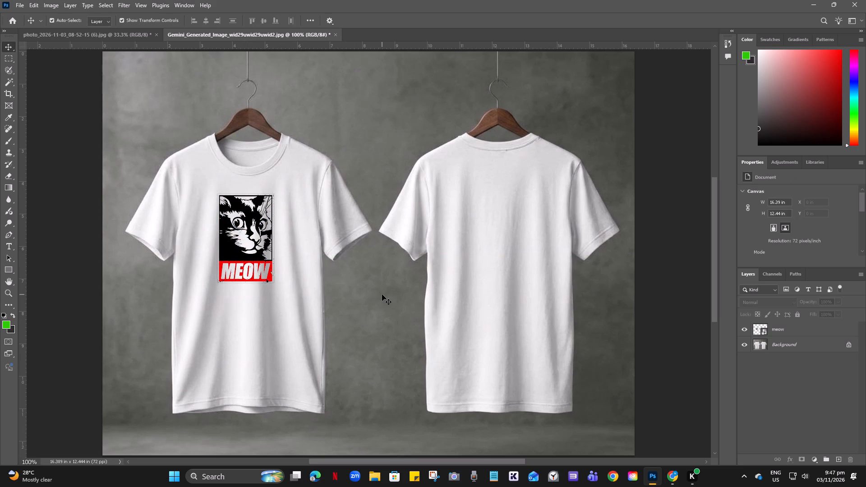
left_click(382, 294)
left_click(657, 478)
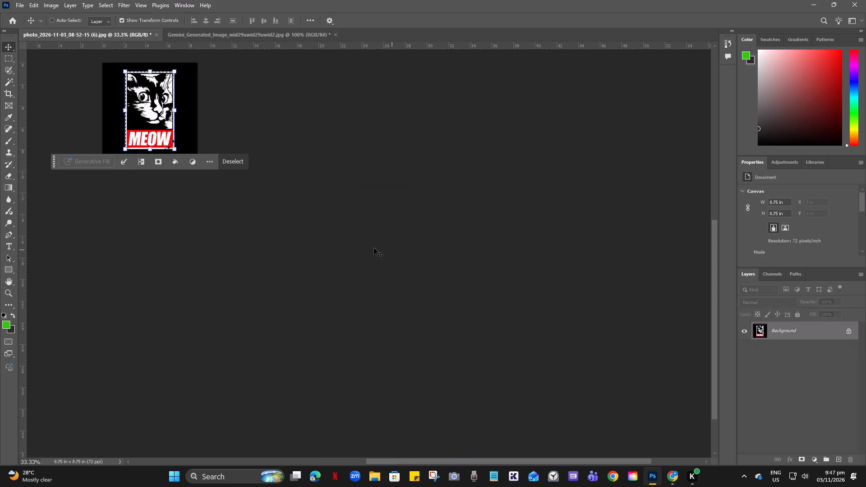
Clear the selection around the cat poster artwork.
left_click(342, 216)
left_click(9, 44)
left_click(240, 162)
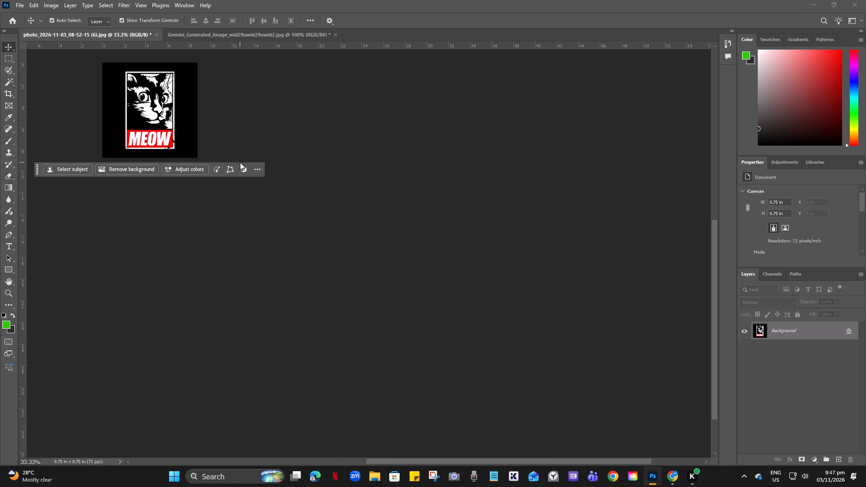
left_click(291, 164)
left_click(190, 125)
Set the cat artwork's image resolution to 300 pixels/inch.
left_click(46, 4)
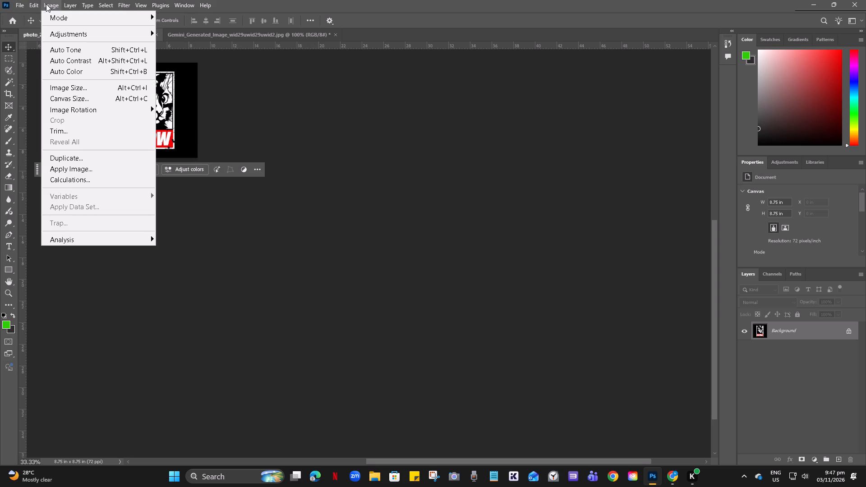
left_click(74, 92)
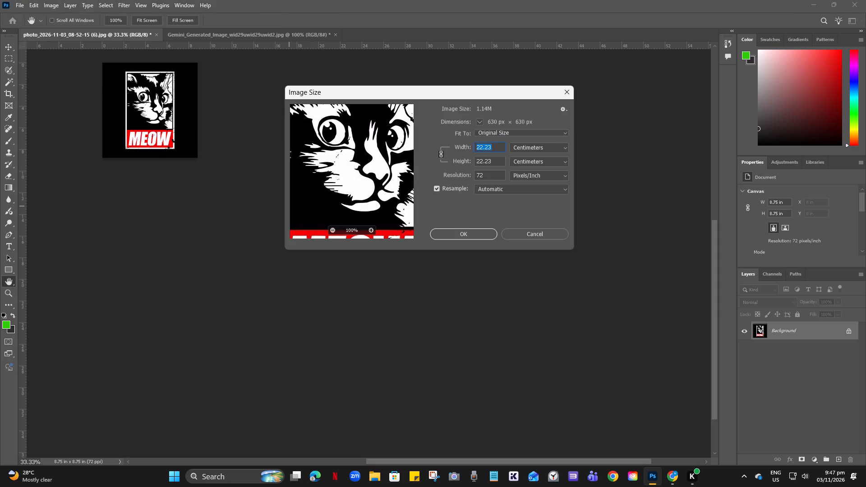
left_click_drag(492, 175, 433, 173)
key("BackSpace")
key("BackSpace")
type("300")
key("Return")
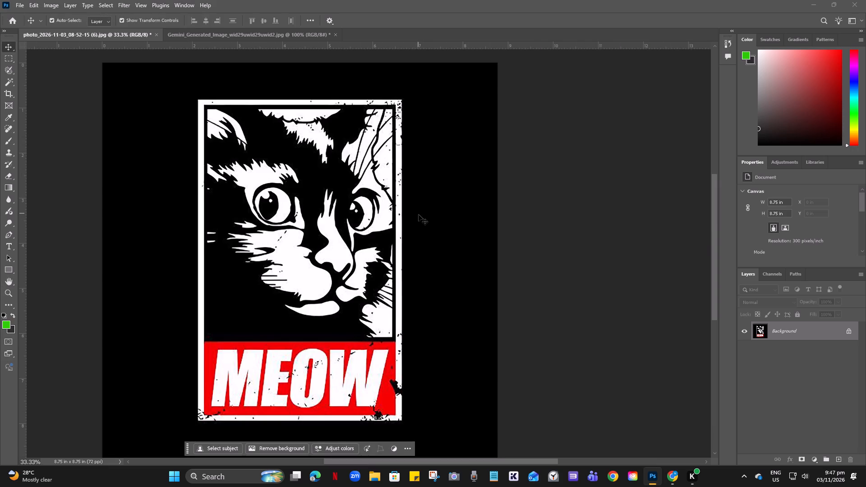
left_click(577, 303)
left_click(586, 345)
Duplicate the Background layer and convert the copy, Layer 1, to a smart object.
scroll(586, 345, "down", 2)
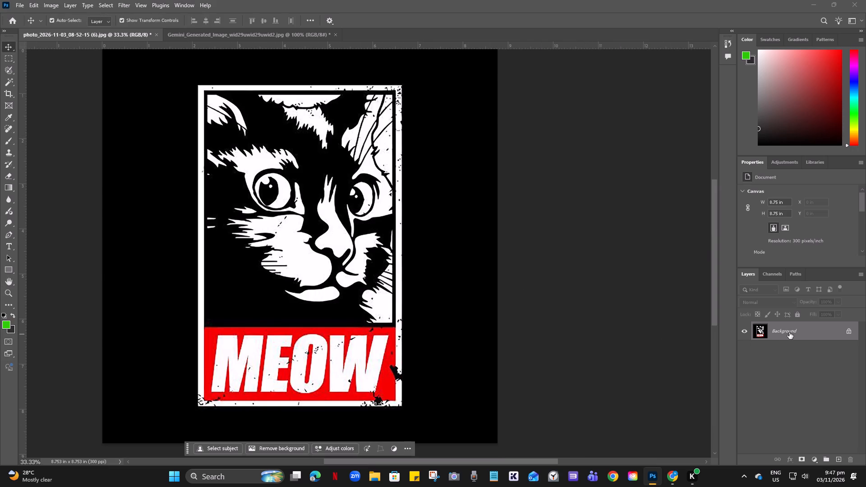
key("ctrl+j")
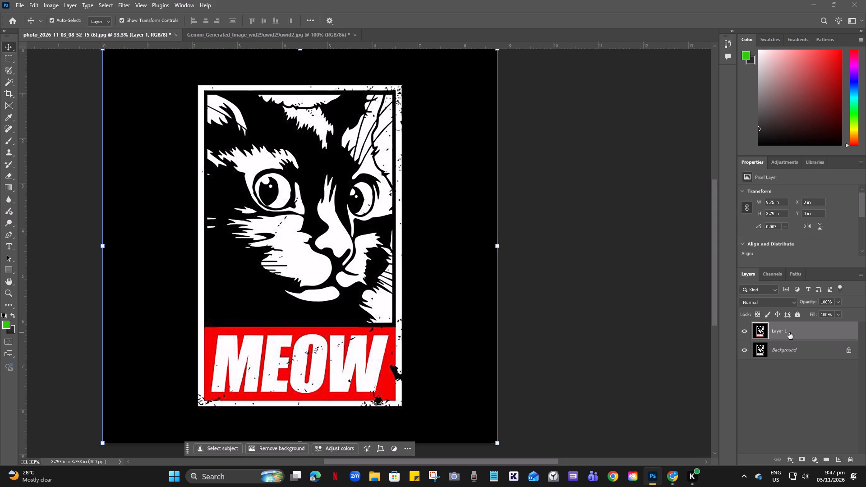
left_click(852, 354)
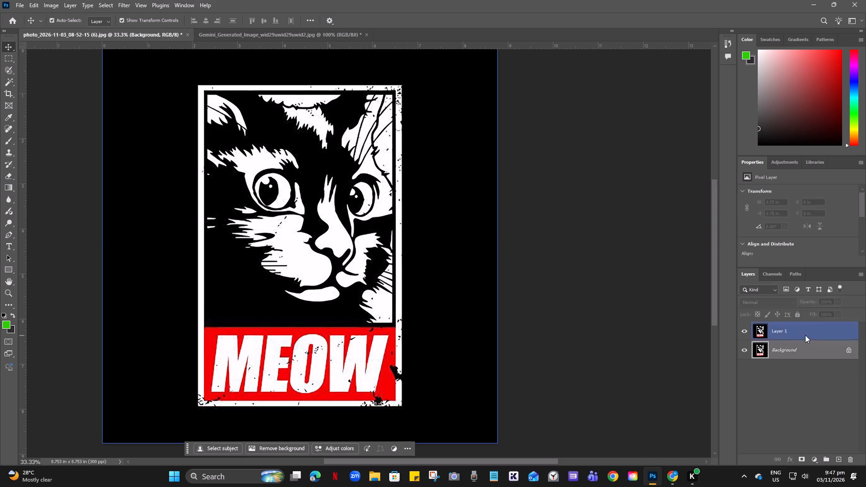
right_click(805, 335)
left_click(782, 259)
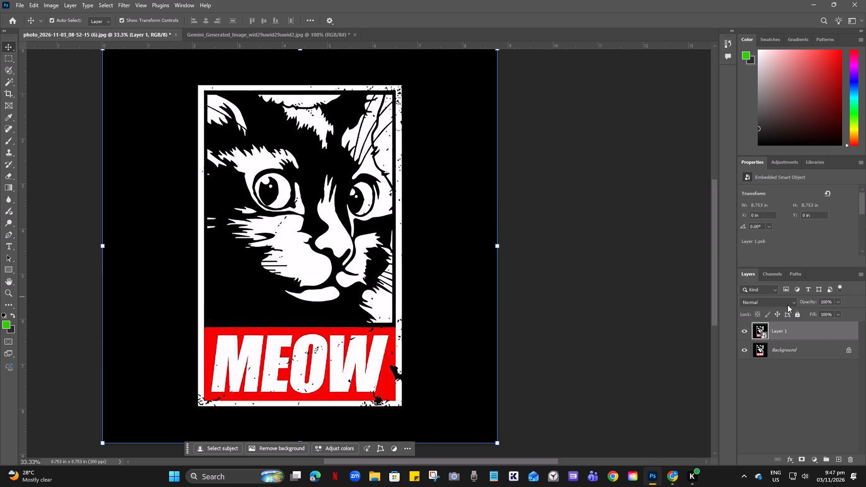
Open the Layer 1 smart object's contents and convert the image mode to Grayscale.
double_click(765, 335)
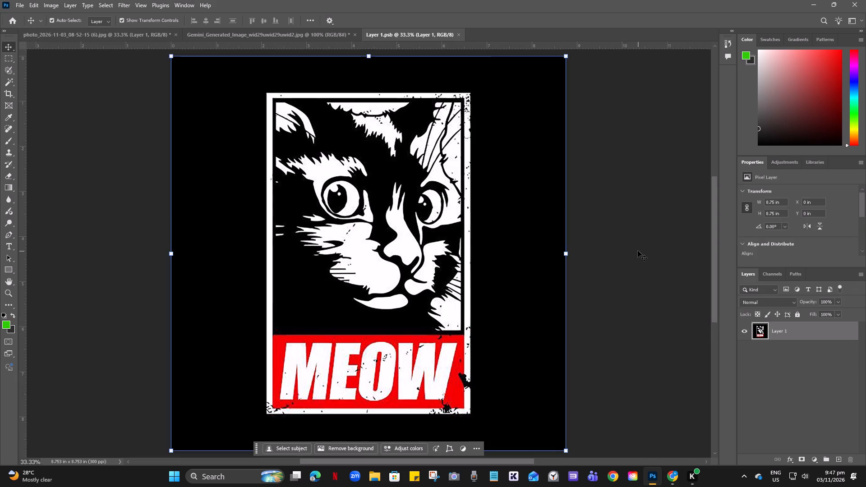
left_click(632, 251)
left_click(296, 150)
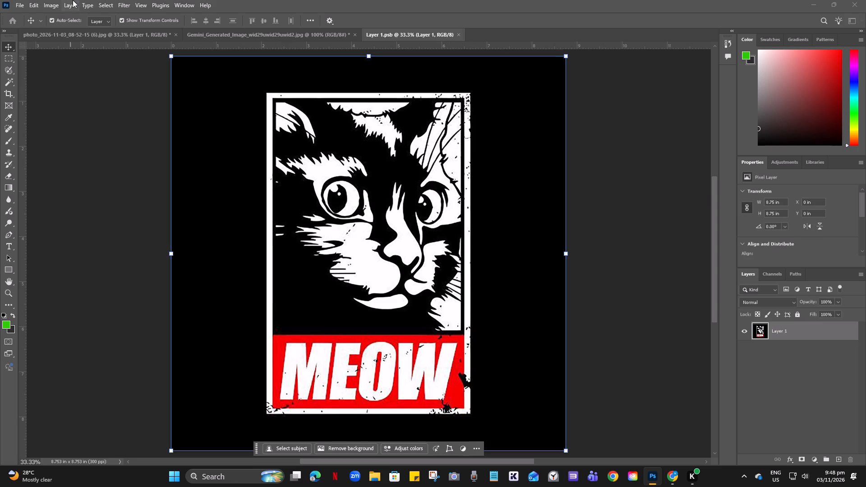
left_click(52, 5)
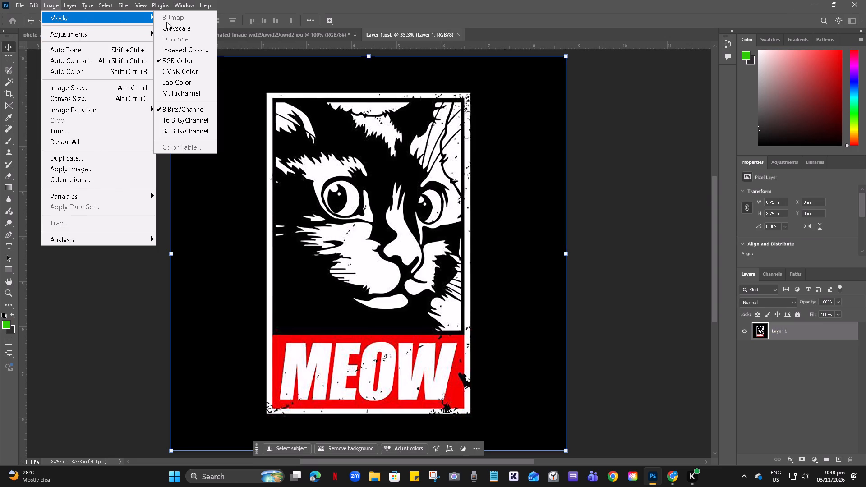
left_click(171, 32)
left_click(401, 185)
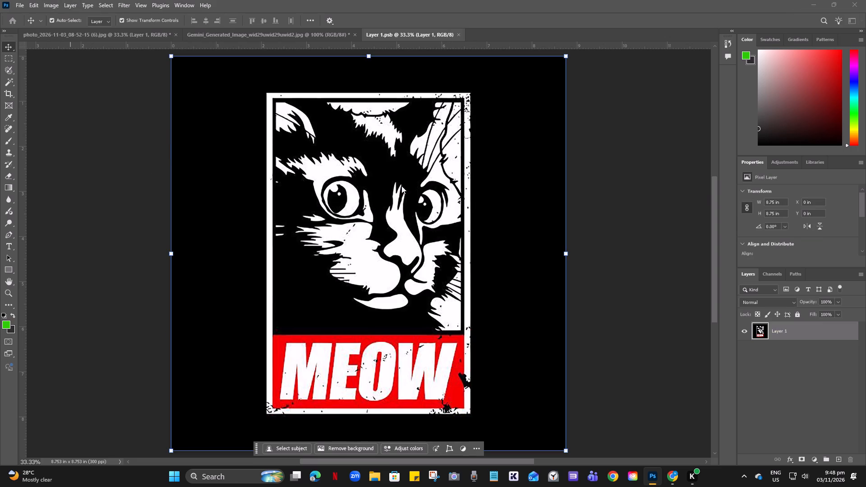
left_click(137, 133)
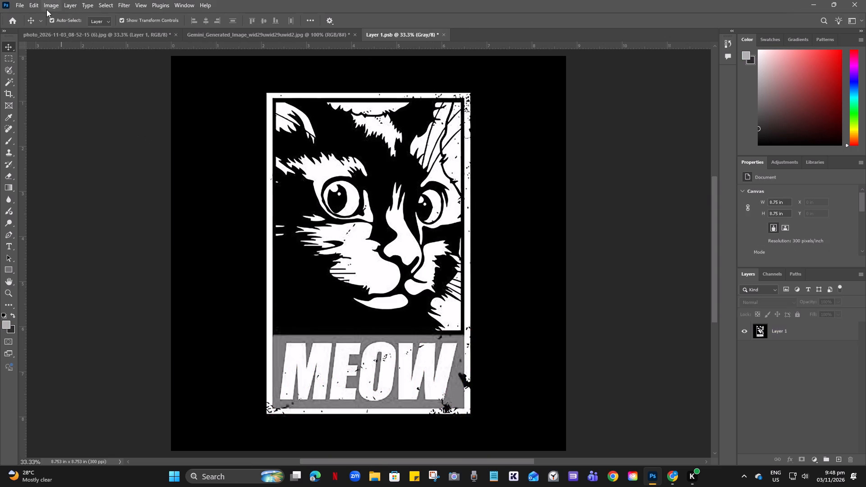
Apply Levels to the grayscale cat artwork with input levels 3, 1.34 and 249.
left_click(47, 7)
double_click(203, 135)
left_click(55, 6)
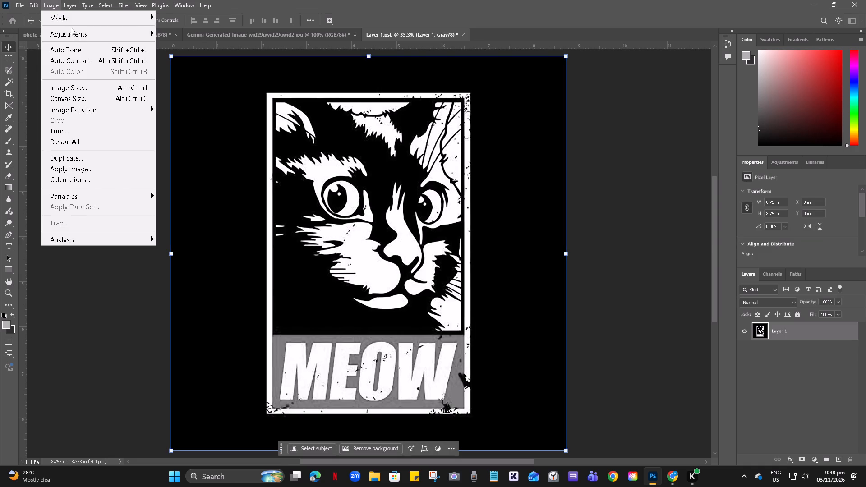
left_click(72, 31)
left_click(175, 46)
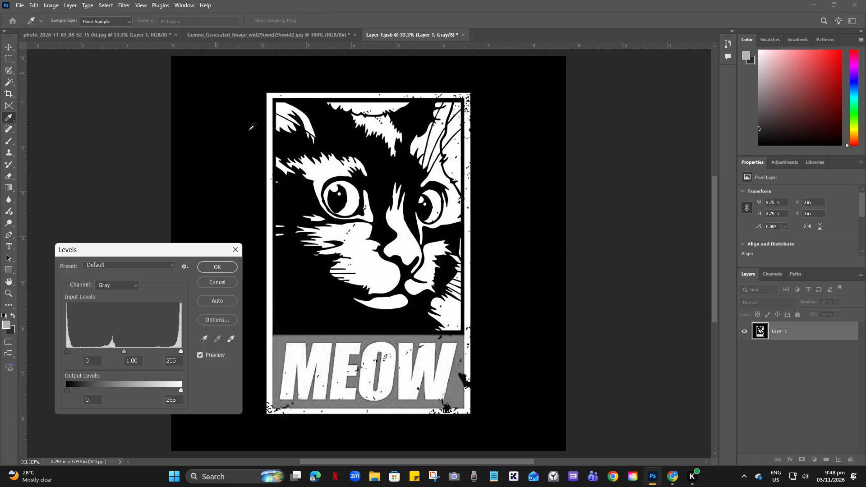
left_click_drag(124, 350, 119, 352)
left_click_drag(119, 352, 112, 348)
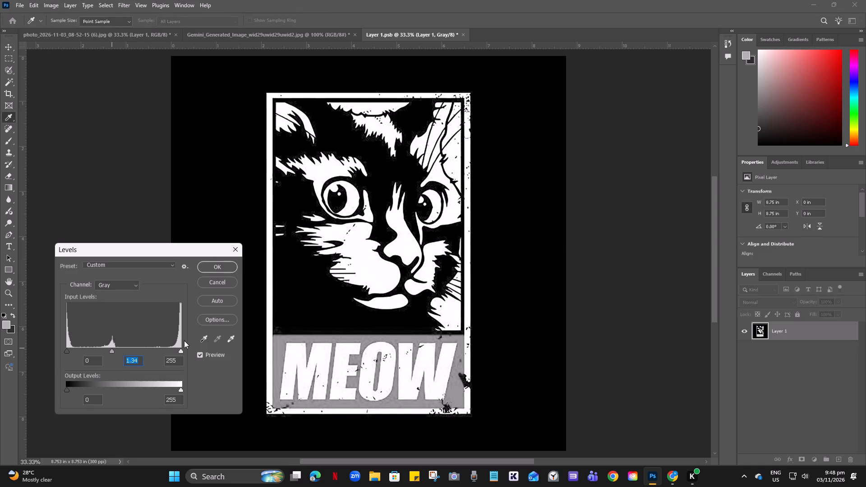
left_click(181, 352)
left_click(66, 352)
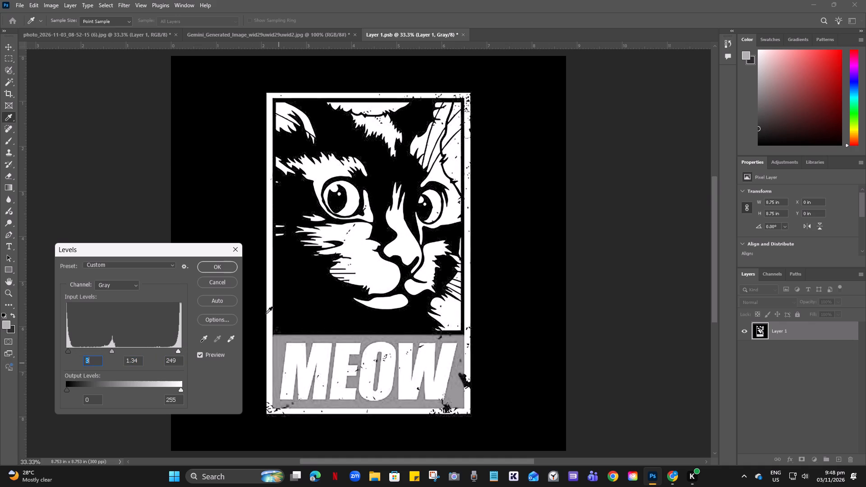
left_click(220, 266)
left_click(616, 261)
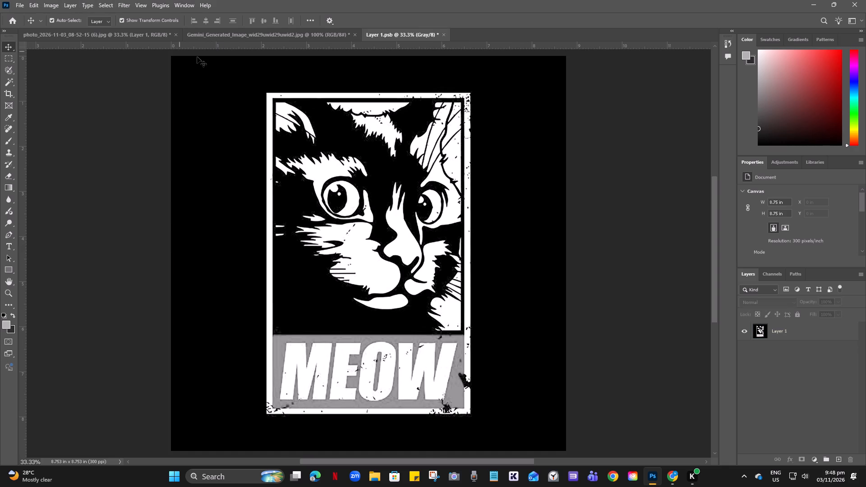
Convert the flattened cat artwork to Bitmap mode using a round halftone screen at 30 lines/inch and 25.5 degrees.
left_click(180, 91)
left_click(47, 2)
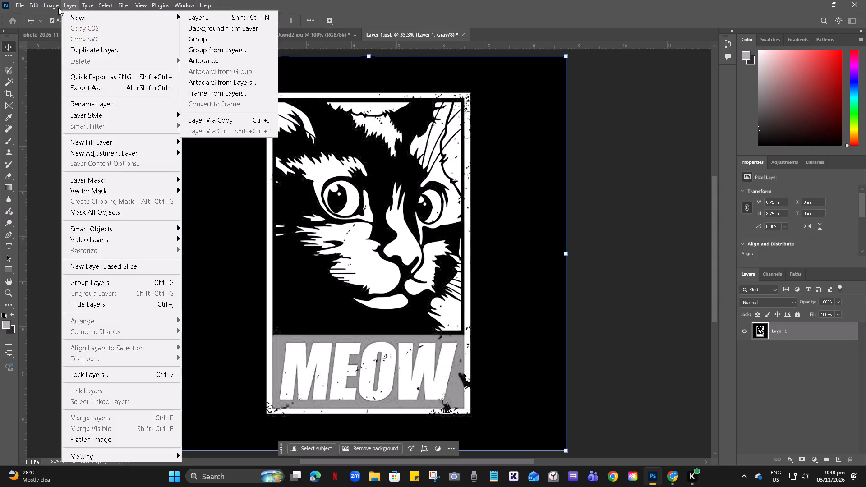
left_click(55, 13)
left_click(170, 18)
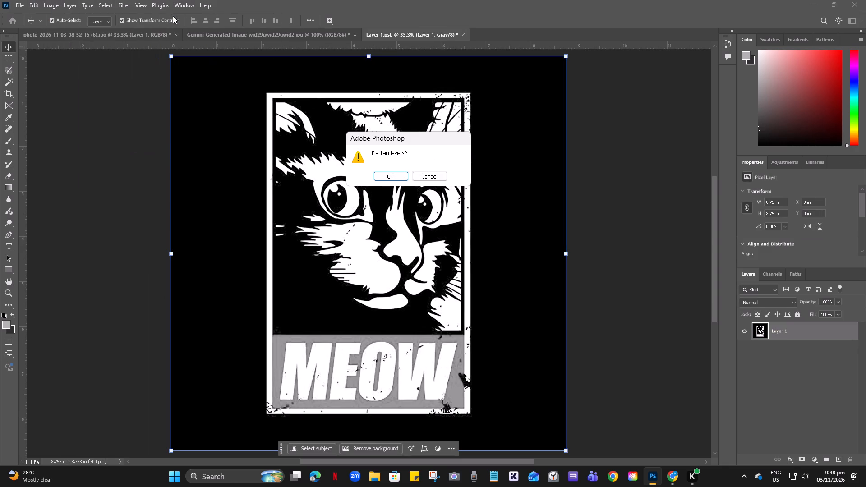
left_click(386, 172)
left_click(491, 133)
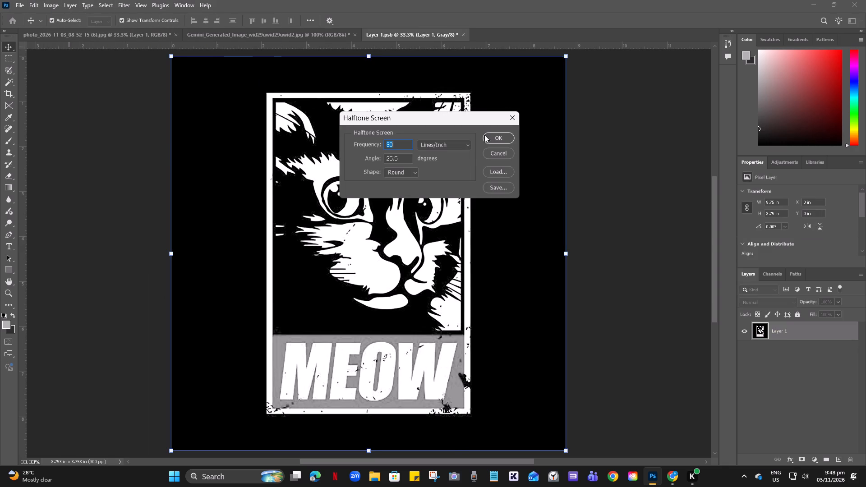
left_click(497, 137)
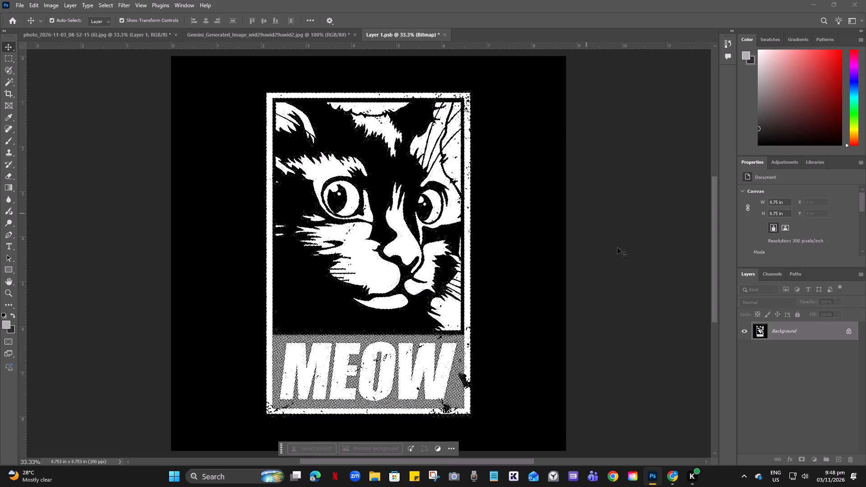
left_click(656, 267)
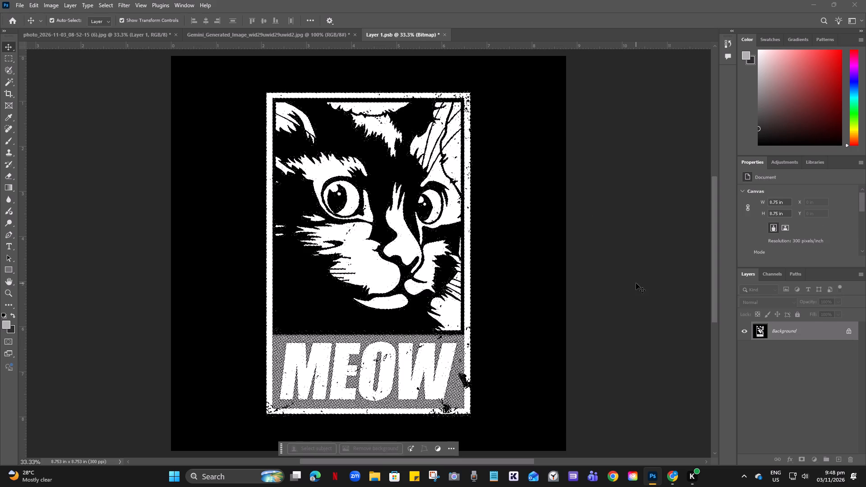
left_click(636, 283)
In the original photo_2026-11-03_08-52-15 (6).jpg document, add a layer mask to Layer 1 and show the mask on the canvas.
left_click(232, 33)
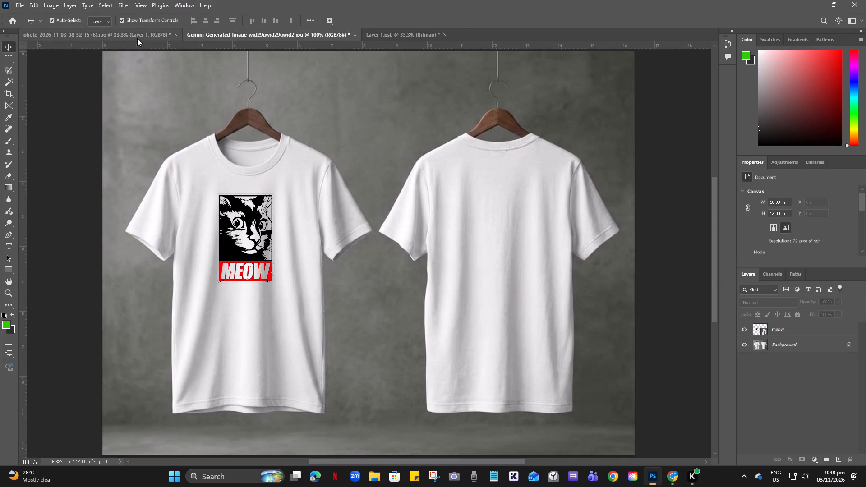
left_click(137, 37)
left_click_drag(529, 283, 534, 285)
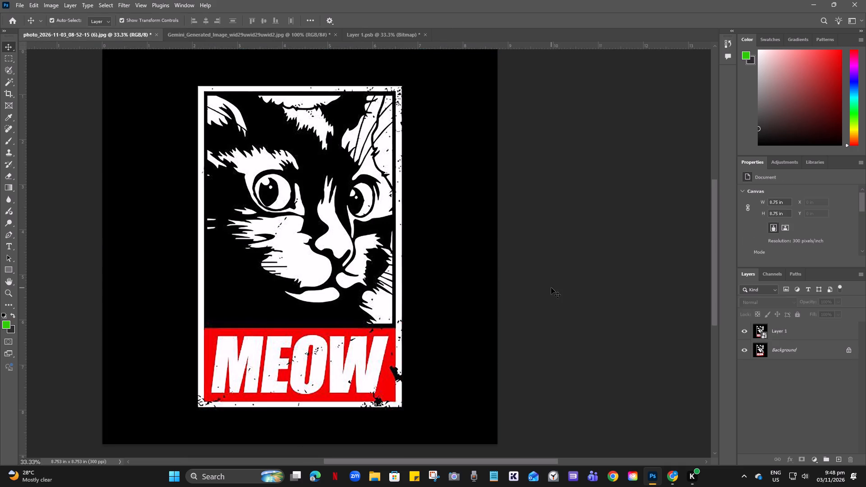
left_click(783, 333)
left_click(804, 459)
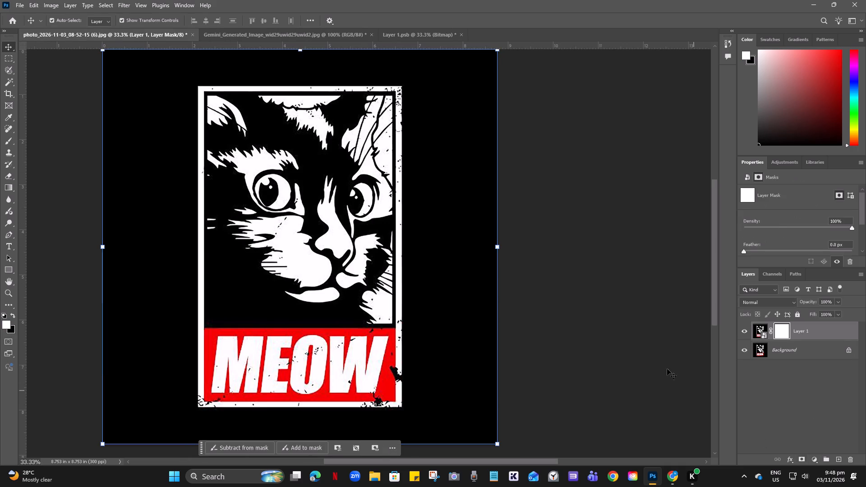
left_click(657, 356)
left_click(784, 331, "alt")
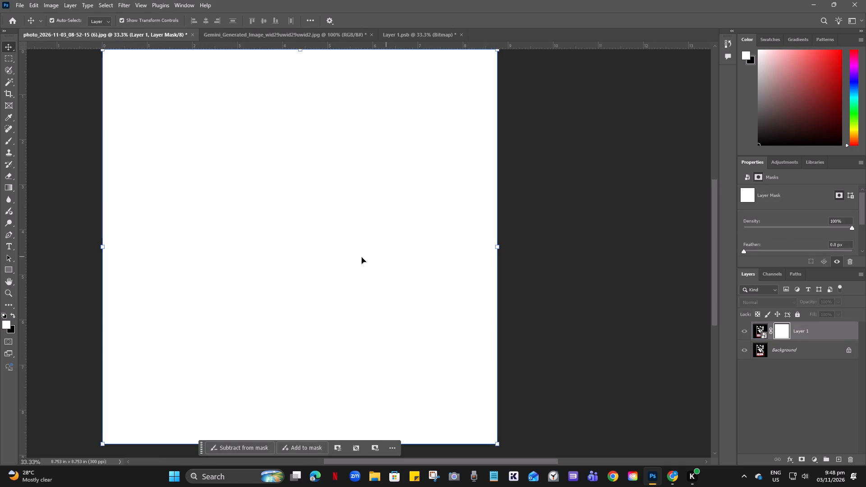
left_click(360, 257)
Copy the whole halftone bitmap from Layer 1.psb and paste it into Layer 1's mask in the original cat document.
left_click(405, 37)
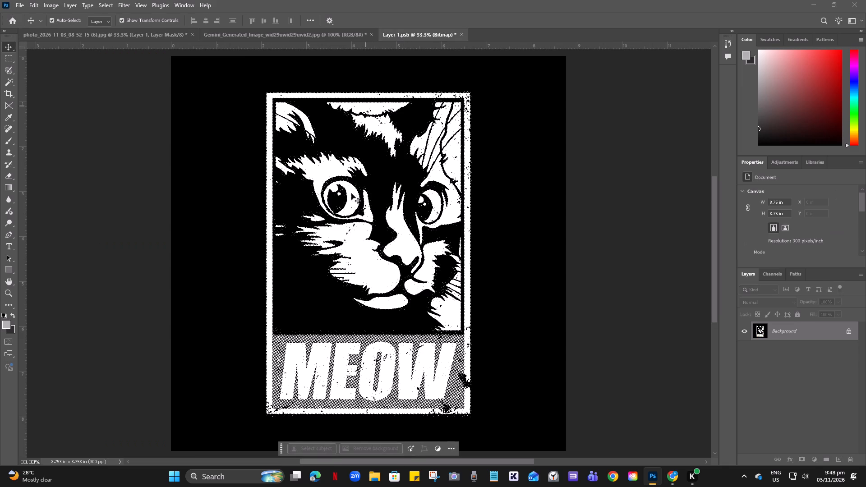
key("ctrl+a")
key("ctrl+c")
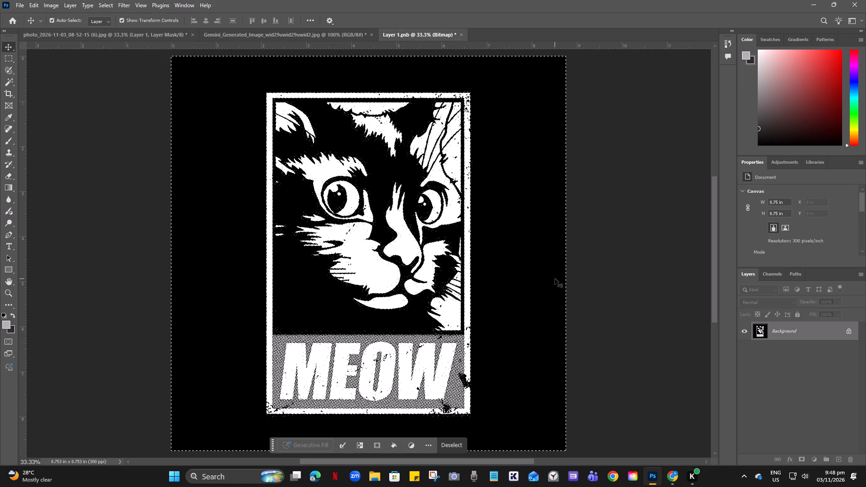
left_click(87, 31)
key("ctrl+v")
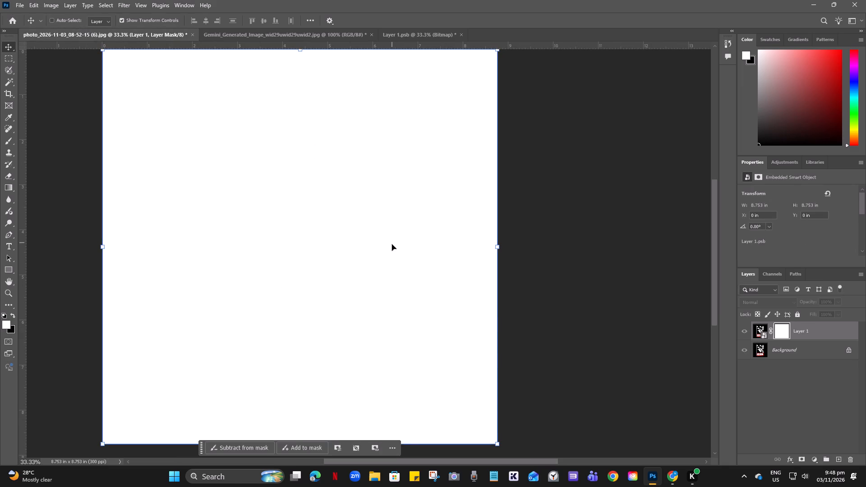
left_click(552, 285)
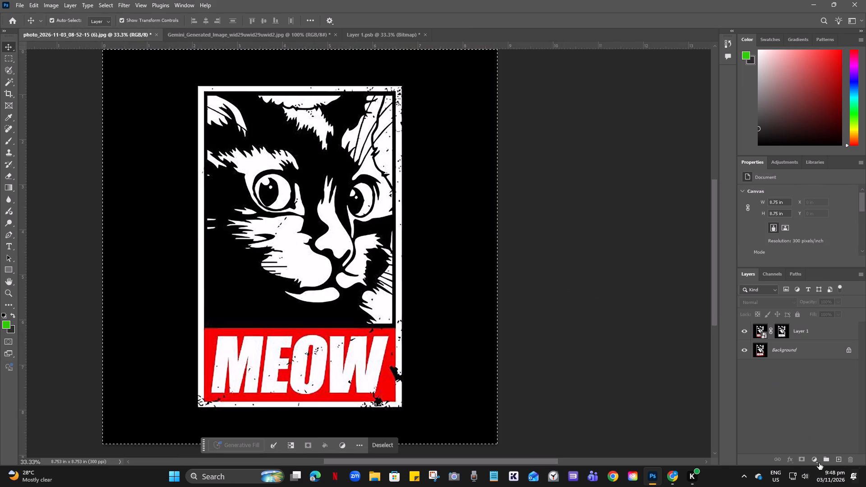
Add a black (000000) solid color fill layer, move it beneath the cat artwork and unlock the Background layer.
left_click(815, 460)
left_click(807, 299)
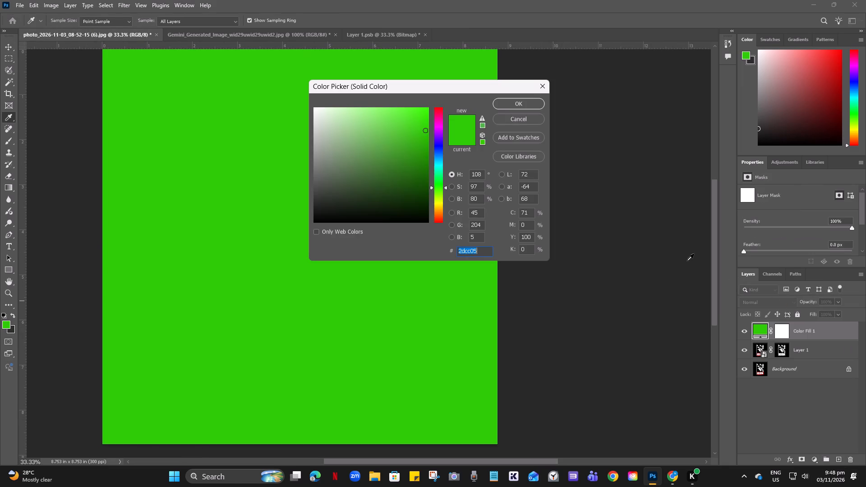
left_click_drag(426, 132, 323, 225)
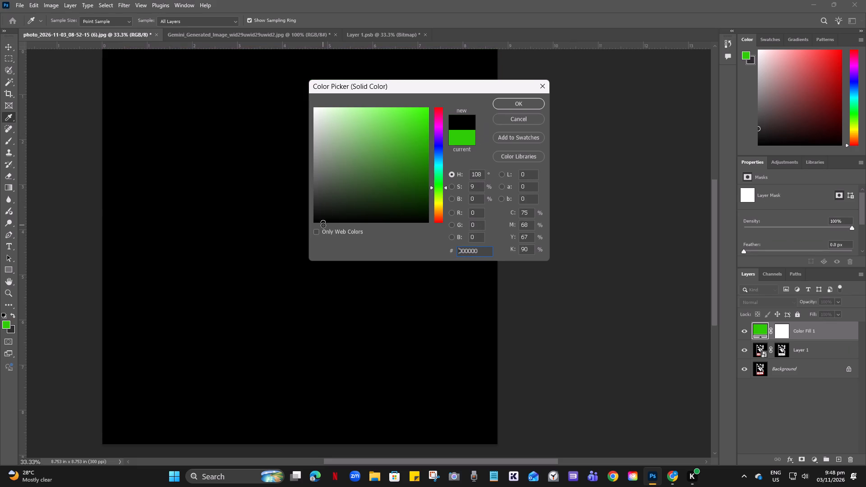
left_click_drag(323, 225, 325, 224)
left_click(528, 105)
left_click_drag(798, 332, 799, 333)
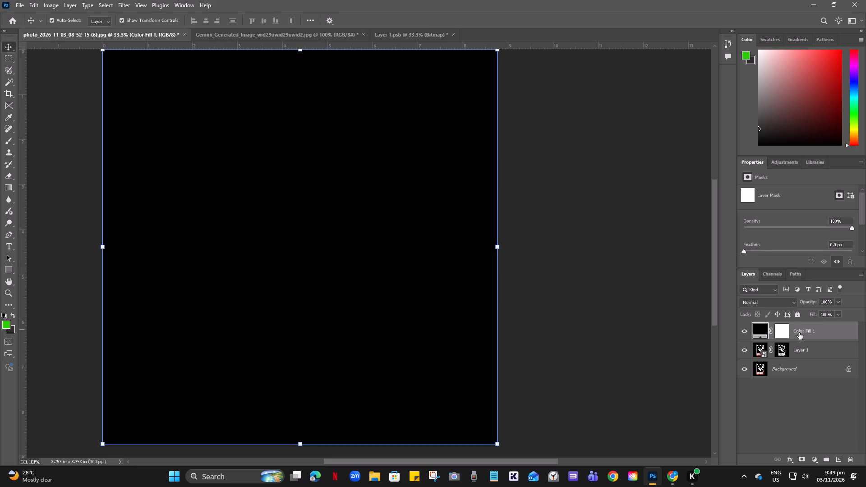
left_click_drag(799, 333, 800, 383)
left_click(847, 368)
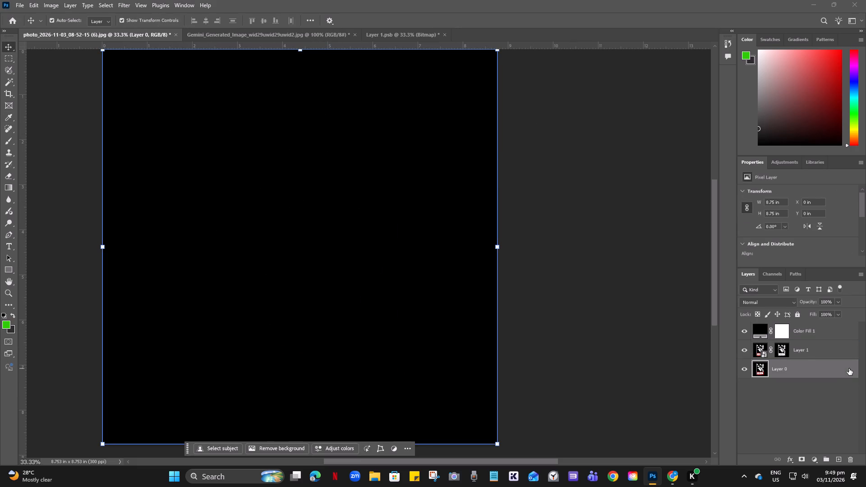
Move the black Color Fill 1 layer to the bottom of the stack, and hide both Layer 0 and the fill.
left_click_drag(808, 326, 806, 387)
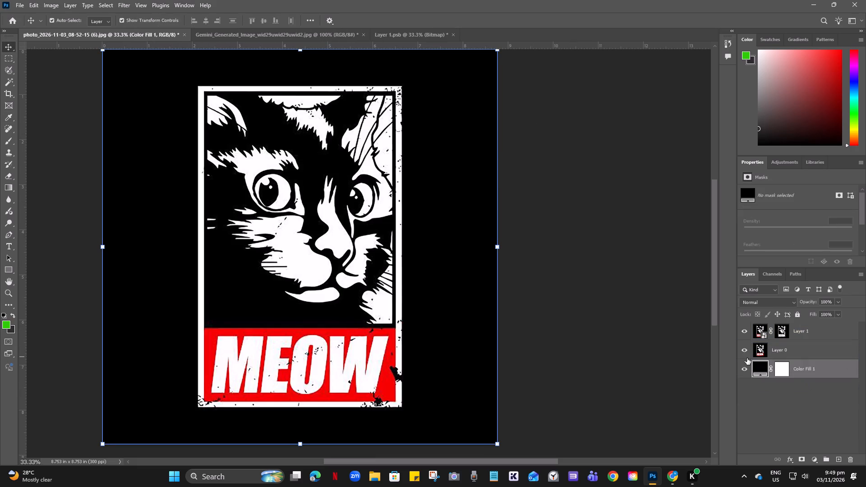
left_click(743, 349)
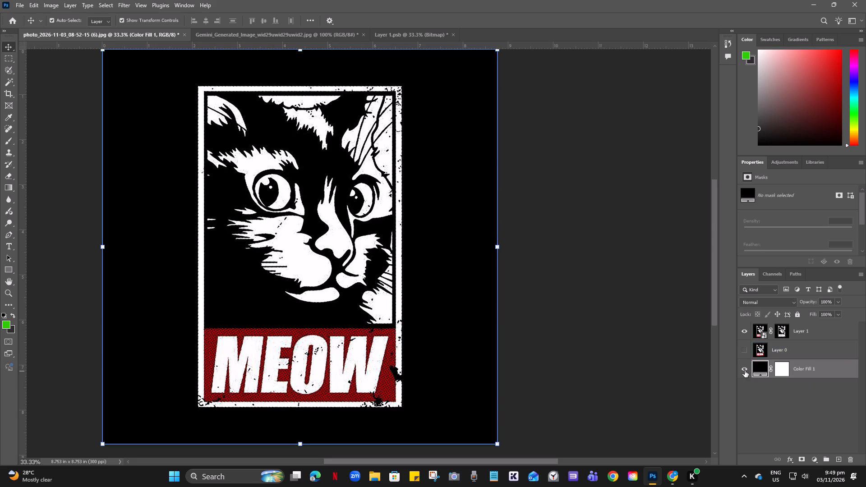
left_click(745, 371)
double_click(745, 371)
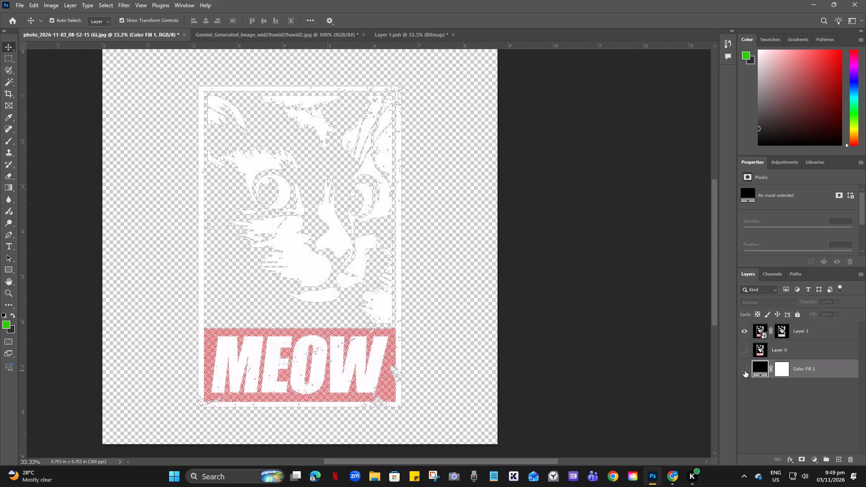
double_click(745, 371)
double_click(745, 371)
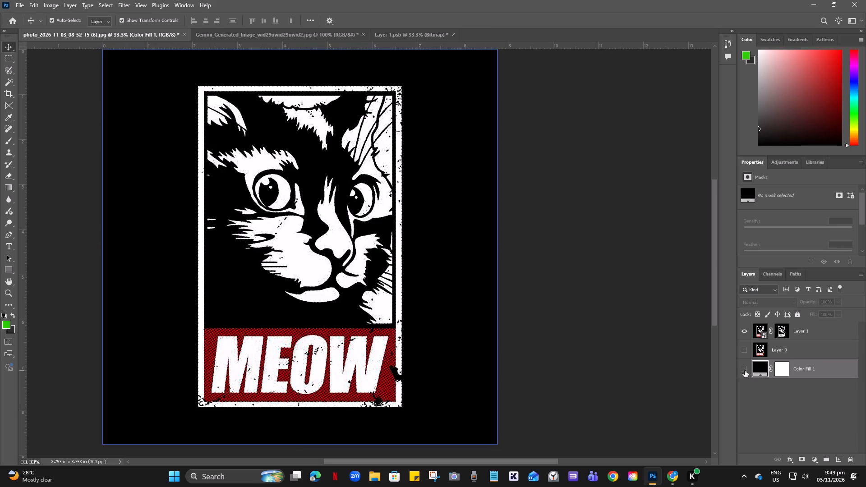
left_click(745, 371)
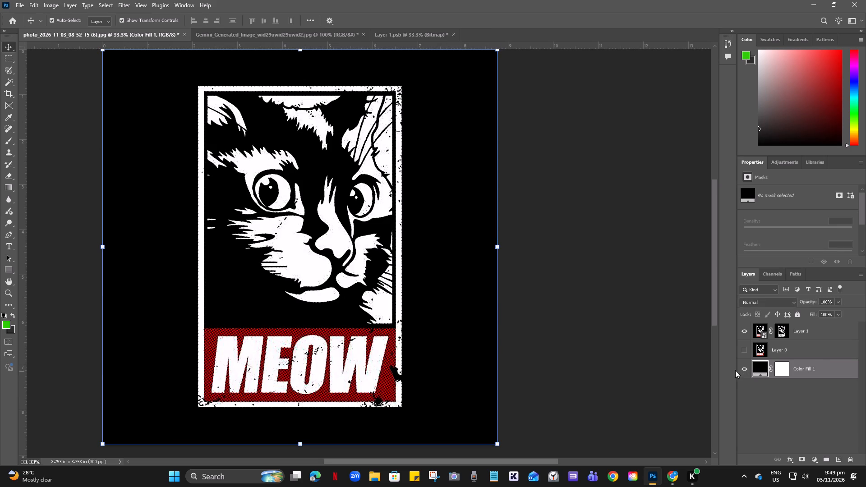
left_click(744, 372)
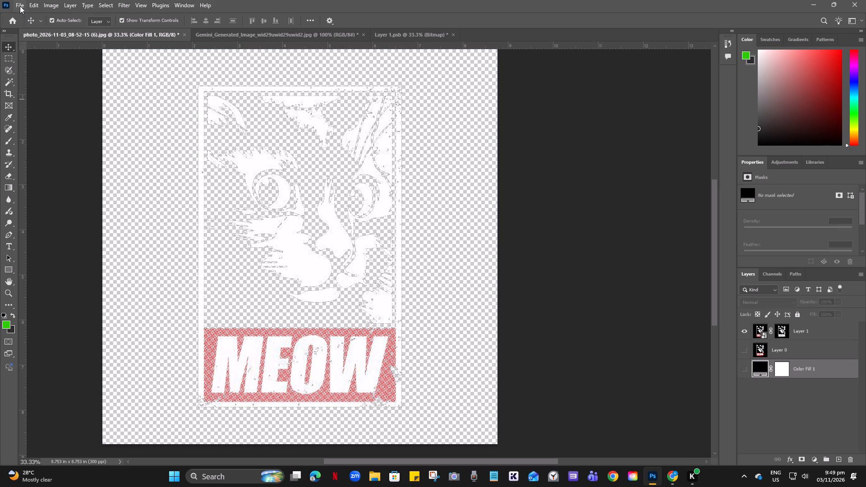
Quick-export the transparent halftone cat artwork as a PNG named meowblack in the Telegram Desktop folder.
left_click(20, 5)
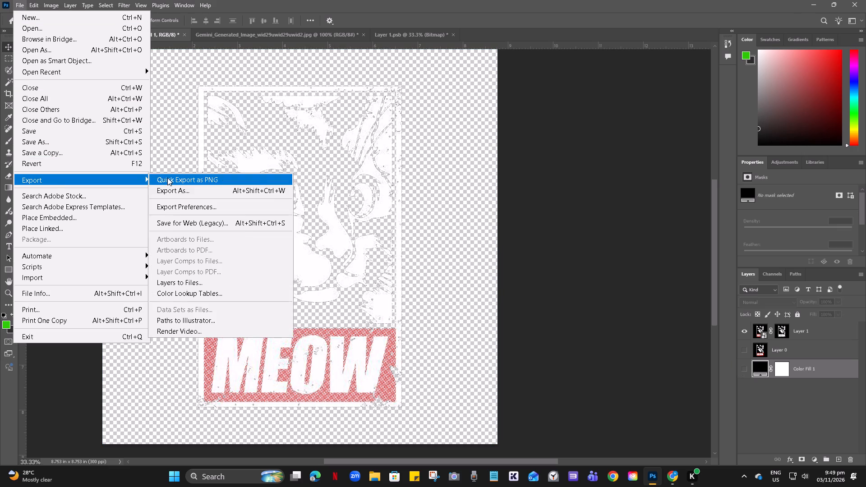
left_click(167, 178)
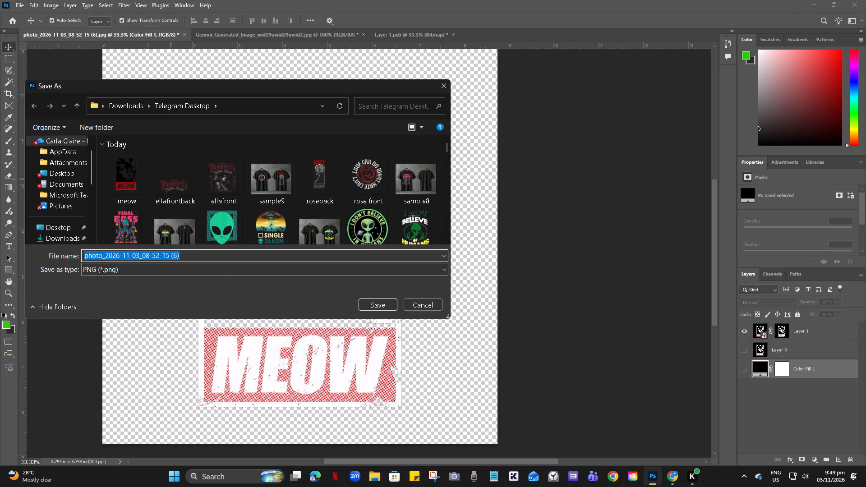
key("BackSpace")
key("BackSpace")
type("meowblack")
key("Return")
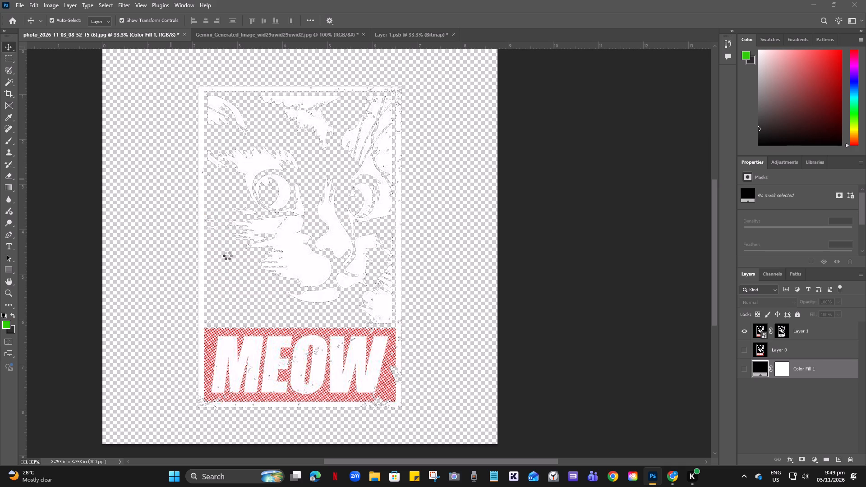
left_click(642, 315)
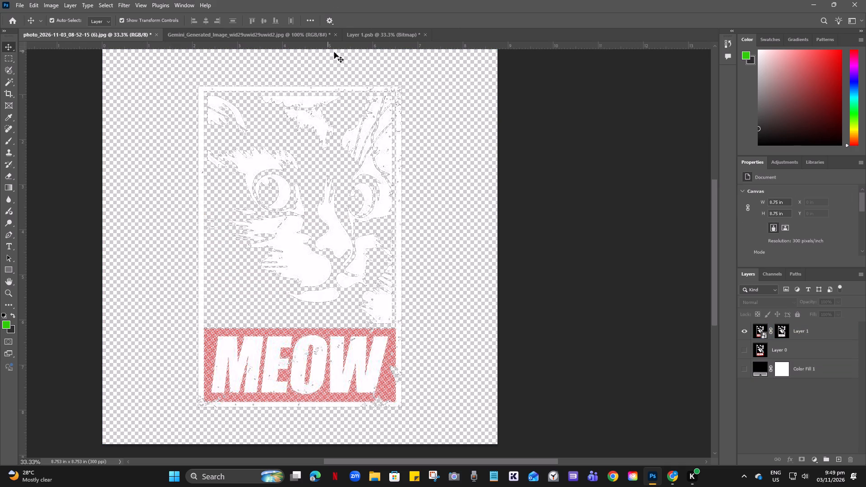
Open the black T-shirt front-and-back mockup photo_2026-11-02_18-23-22 from the Telegram Desktop folder.
left_click(22, 2)
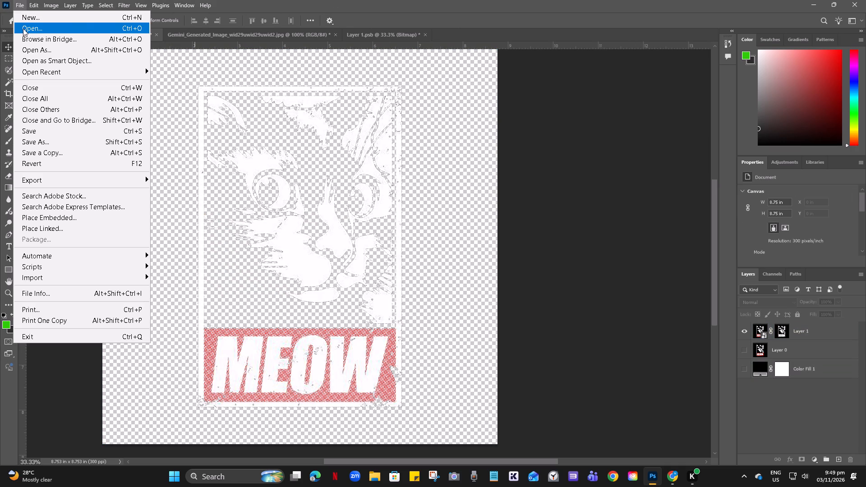
left_click(23, 28)
scroll(264, 230, "down", 4)
scroll(346, 243, "down", 1)
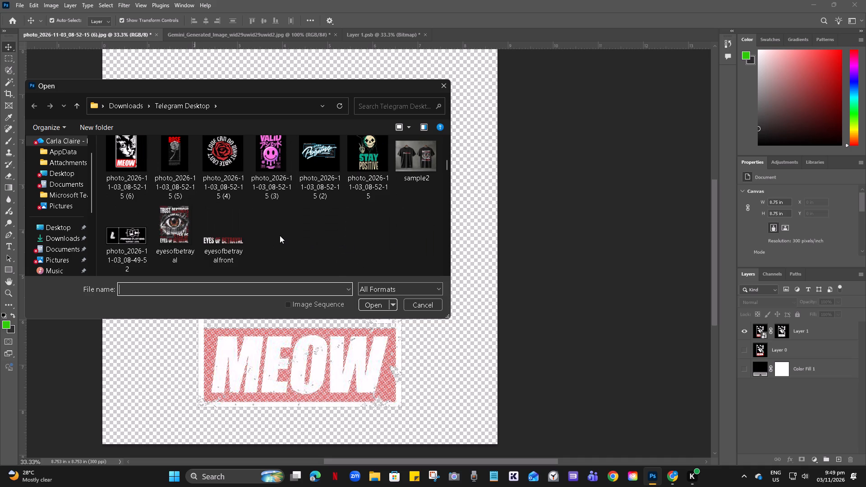
scroll(280, 235, "down", 3)
left_click(272, 161)
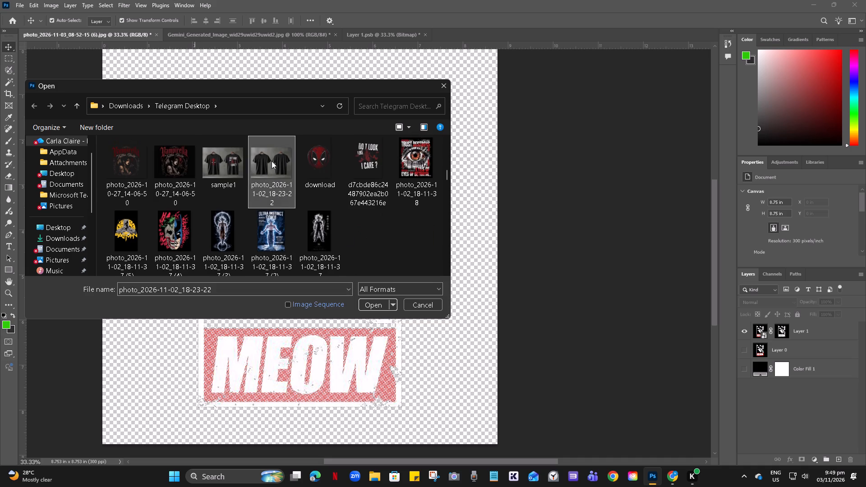
left_click(376, 304)
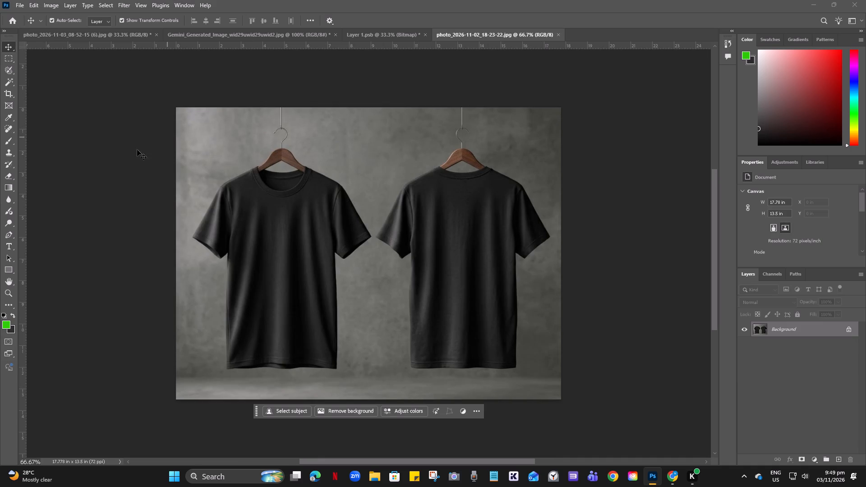
left_click(93, 154)
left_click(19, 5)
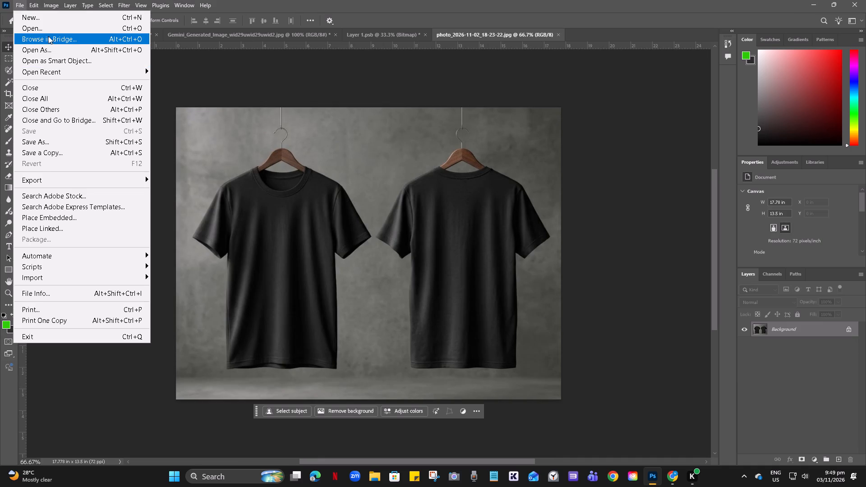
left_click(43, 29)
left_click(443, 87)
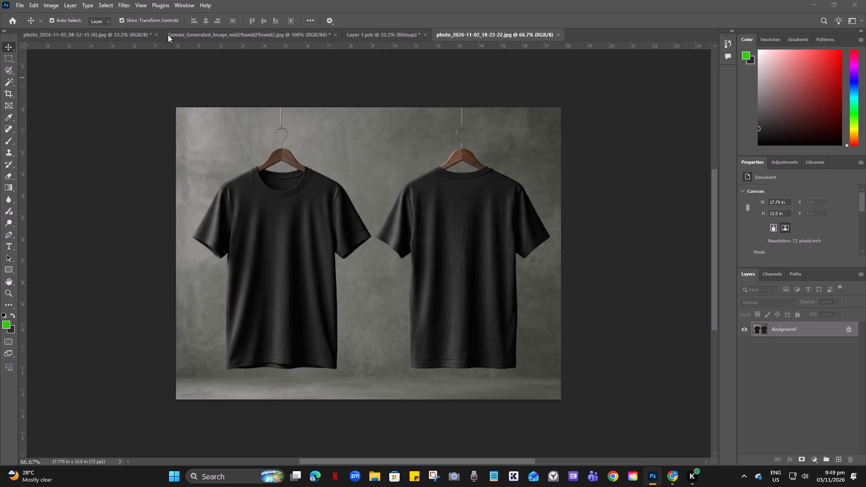
Place the meowblack image as an embedded object in the black T-shirt mockup.
left_click(17, 5)
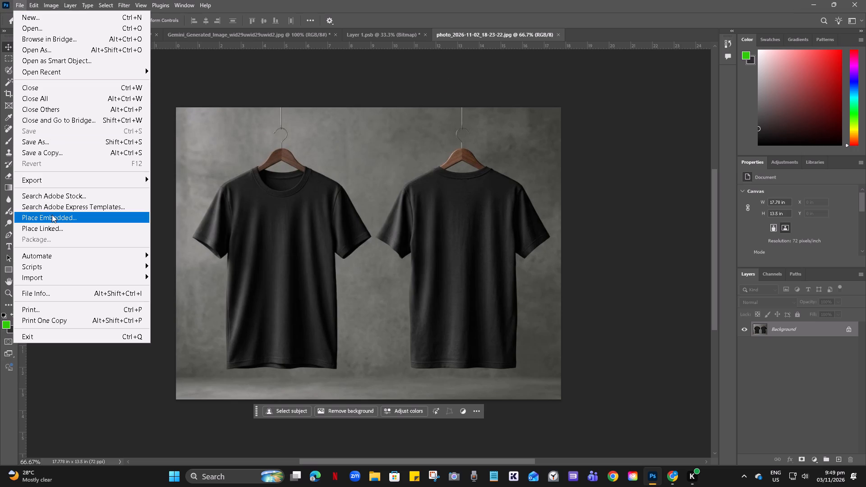
left_click(52, 218)
left_click(130, 178)
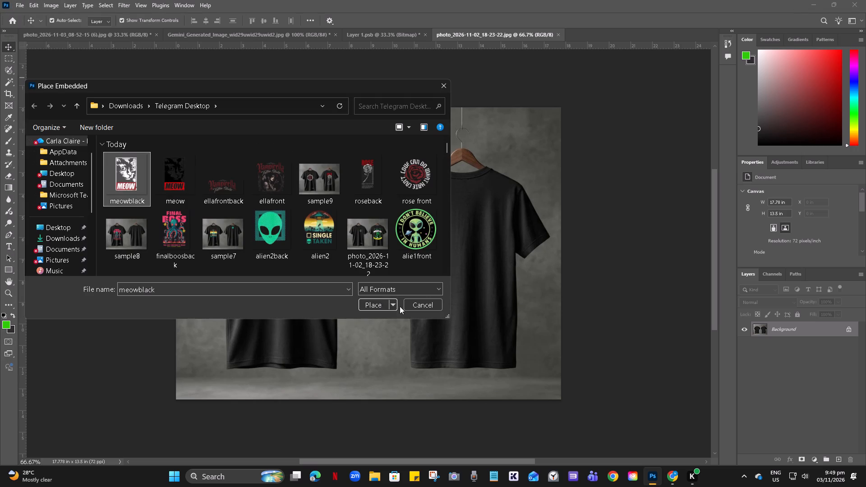
left_click(378, 308)
Scale the placed meowblack design to about 1.9 by 3 in, center it on the front black shirt's chest and commit it.
left_click_drag(367, 269, 355, 275)
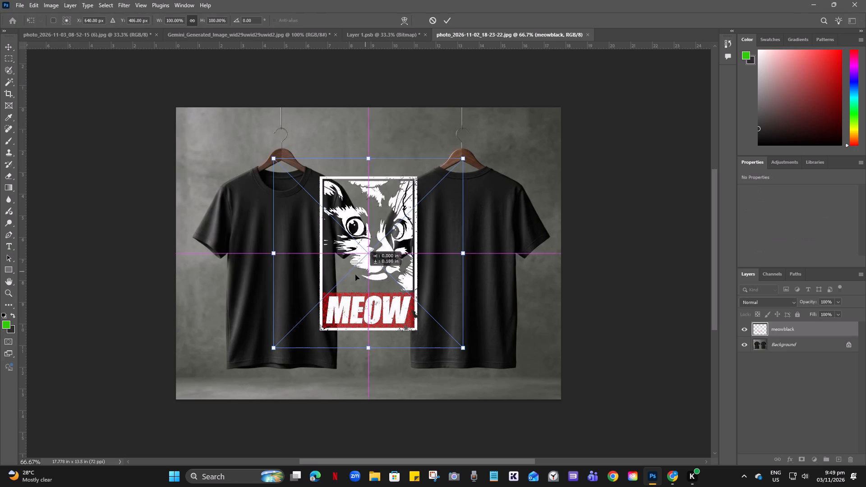
left_click_drag(355, 275, 272, 276)
left_click_drag(371, 166, 351, 215)
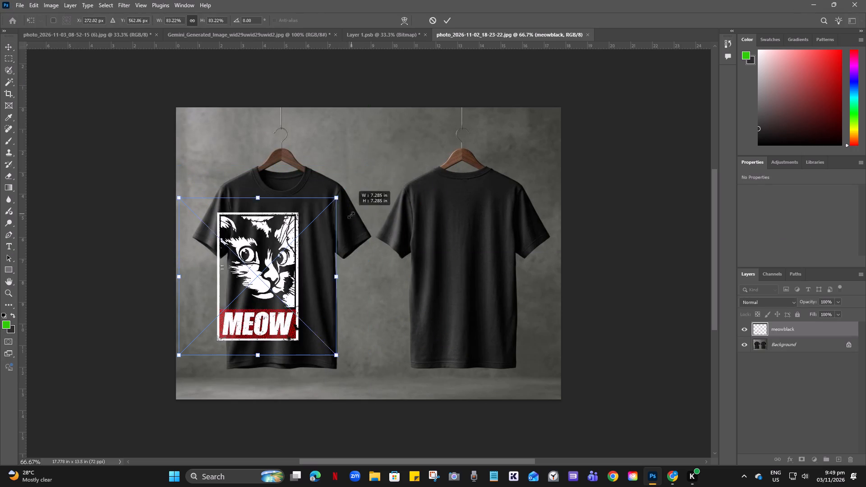
left_click_drag(351, 215, 295, 281)
left_click_drag(224, 311, 278, 253)
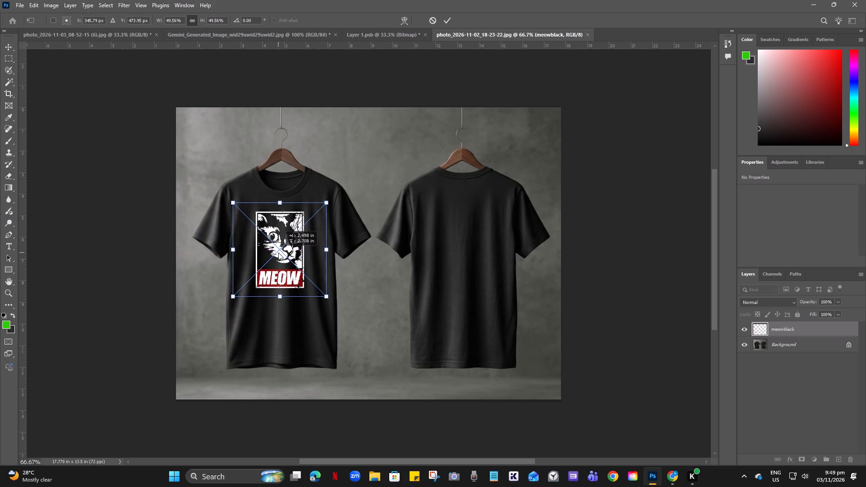
left_click_drag(278, 253, 281, 251)
left_click_drag(329, 297, 321, 290)
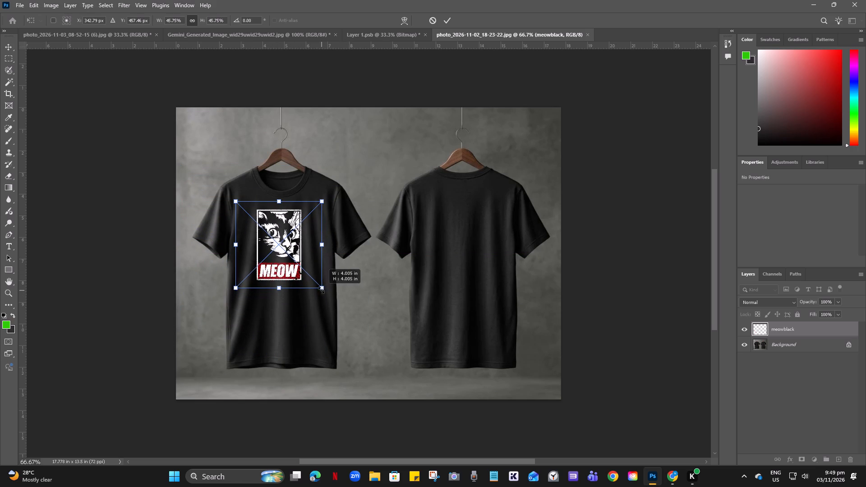
left_click_drag(321, 290, 322, 289)
left_click(279, 253)
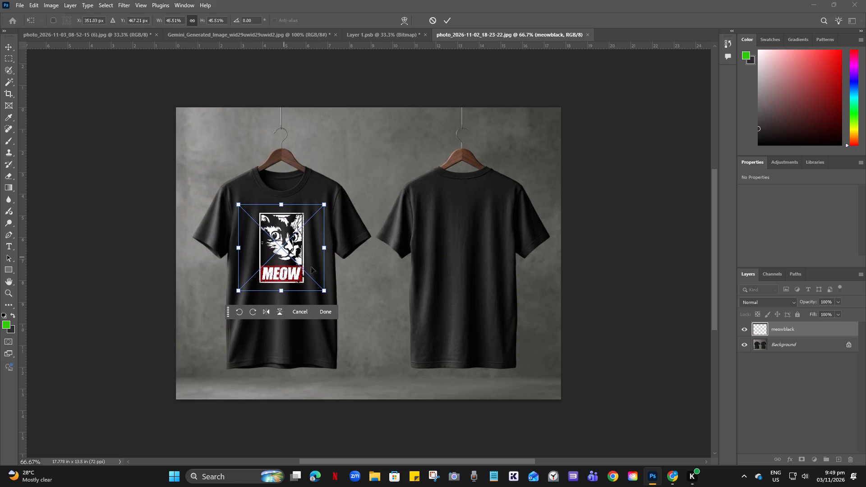
left_click_drag(324, 291, 321, 287)
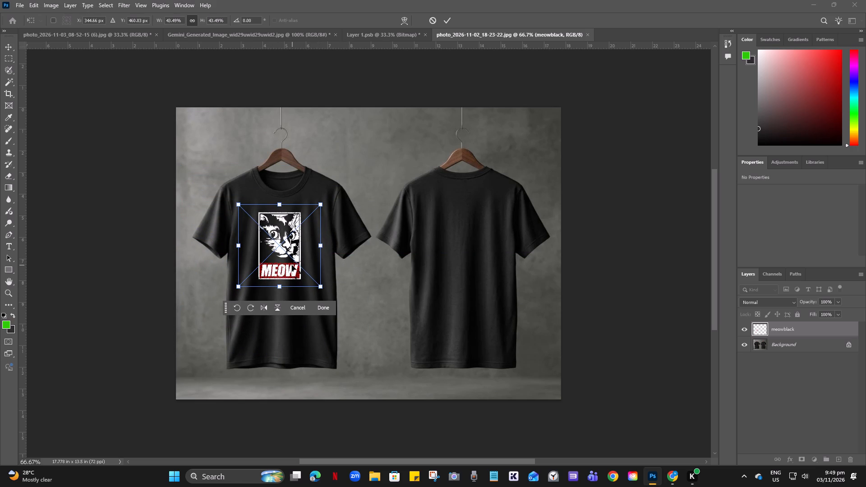
left_click(292, 265)
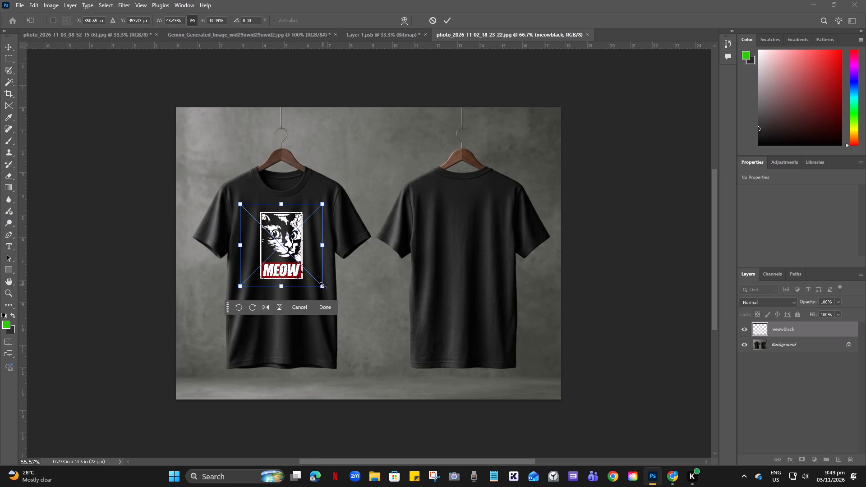
left_click_drag(322, 287, 318, 282)
left_click(288, 254)
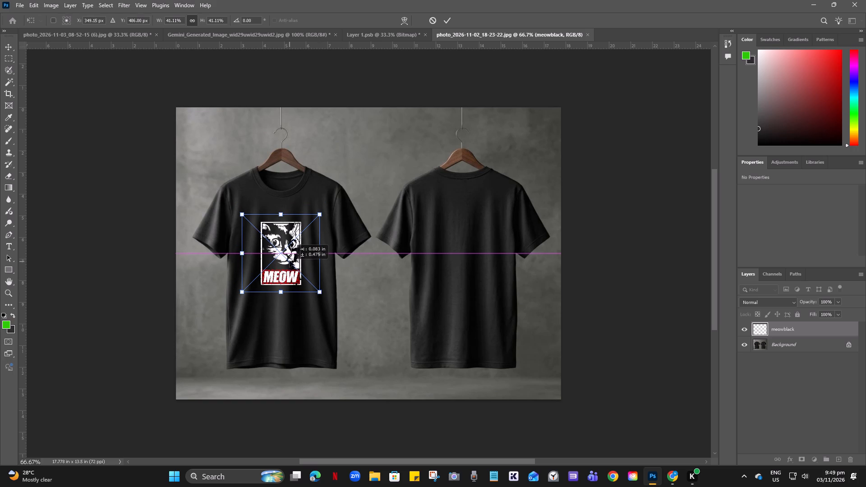
left_click(332, 305)
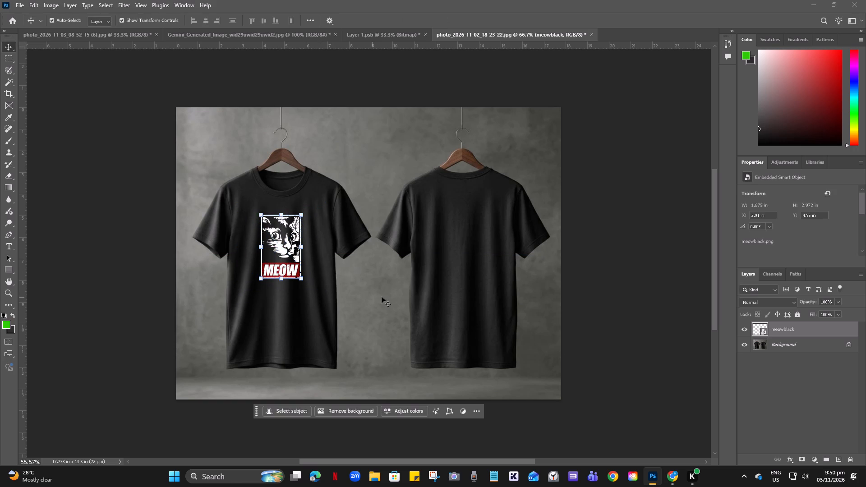
left_click(382, 297)
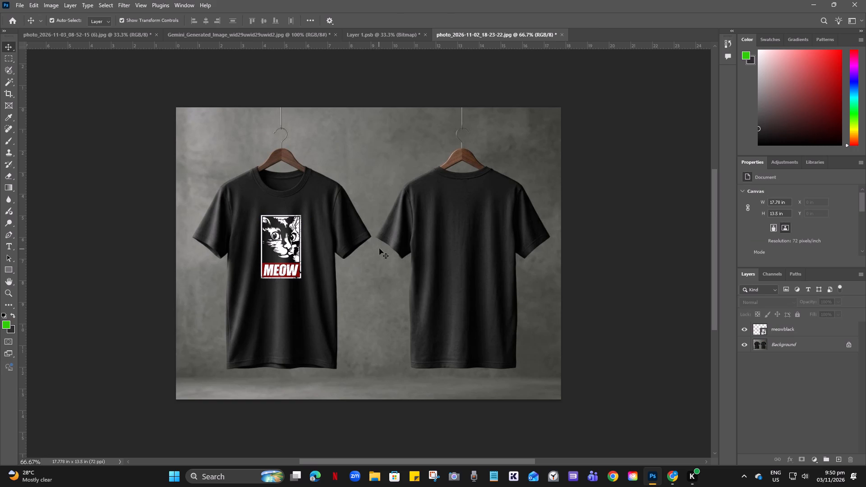
Compare the MEOW design across the original cat artwork and the white and black T-shirt mockups.
left_click(649, 259)
left_click(106, 195)
left_click(126, 35)
left_click(213, 37)
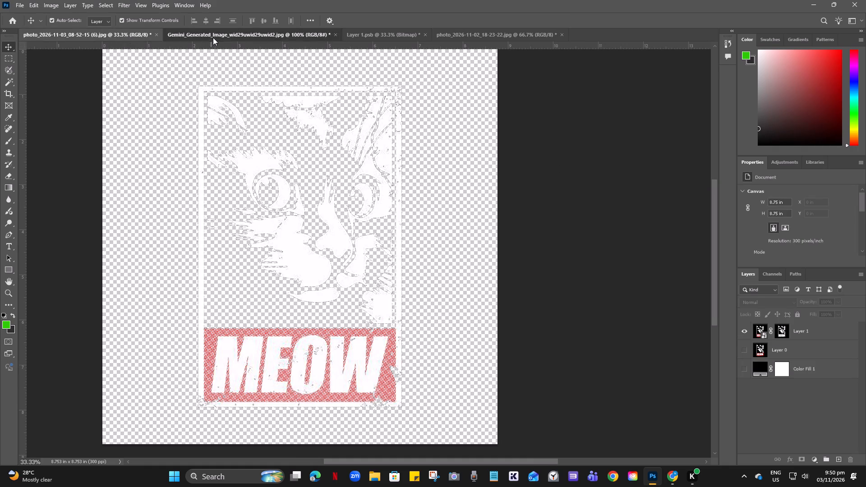
left_click(392, 162)
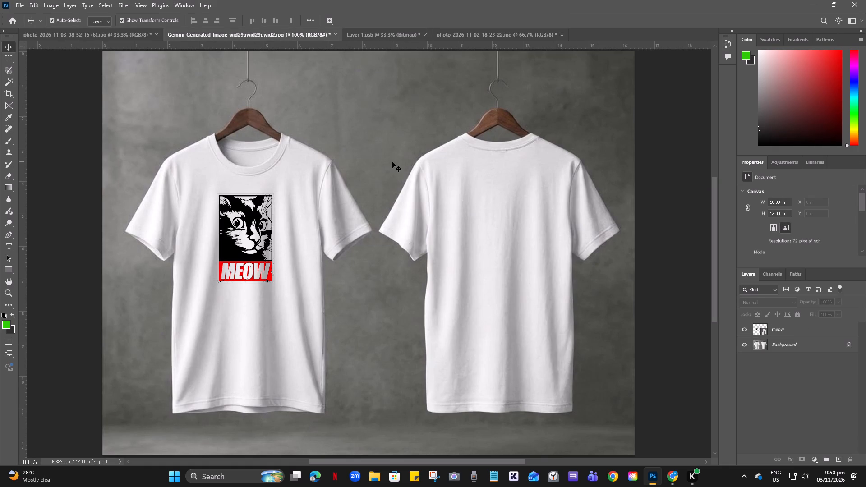
left_click(386, 141)
left_click(382, 32)
left_click(484, 32)
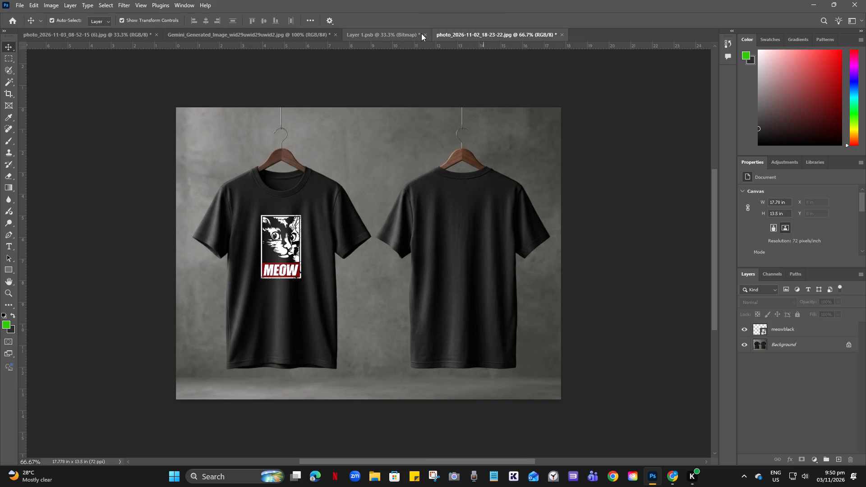
Close the Layer 1.psb halftone bitmap document.
left_click(381, 34)
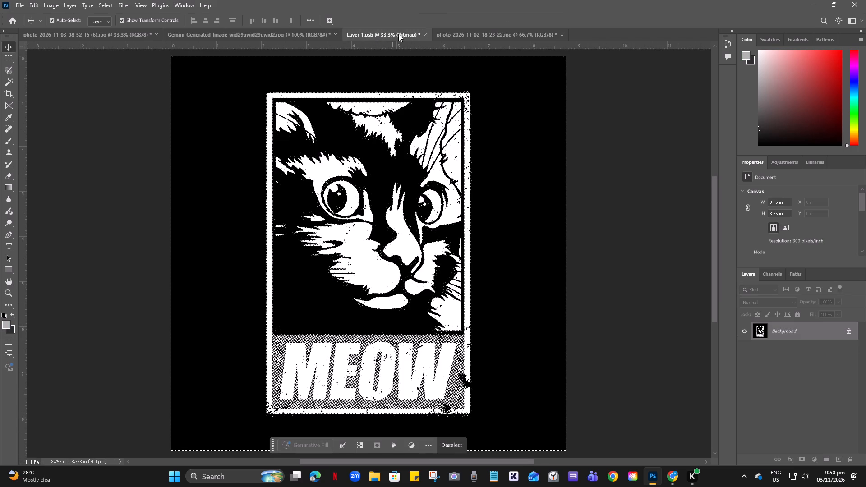
left_click(424, 33)
left_click(434, 181)
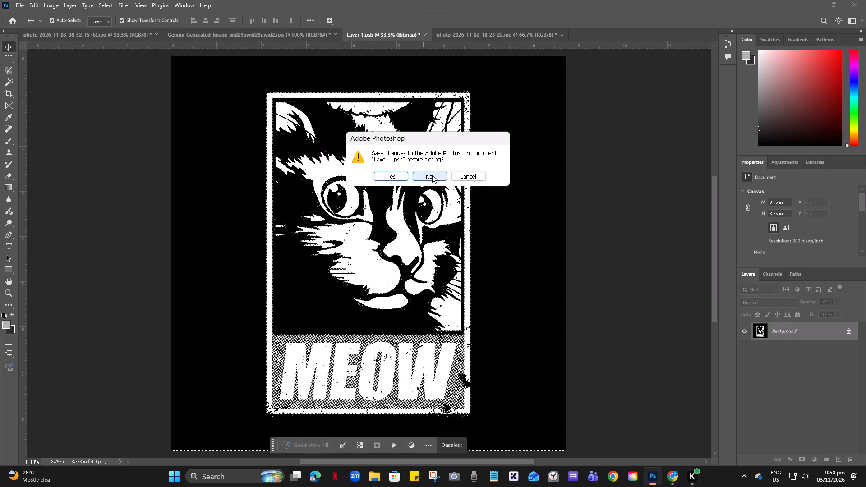
Close Layer 1.psb and the original cat artwork document photo_2026-11-03_08-52-15 (6).jpg, discarding the changes in both.
left_click(432, 175)
left_click(125, 37)
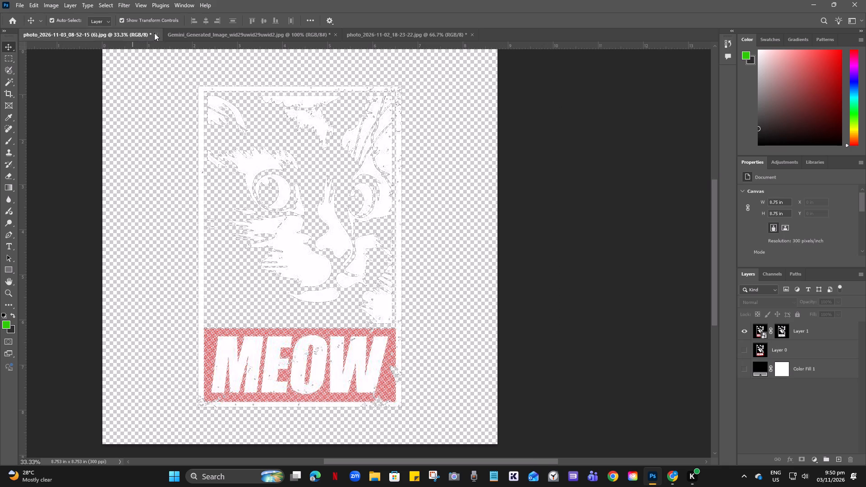
left_click(154, 33)
left_click(423, 182)
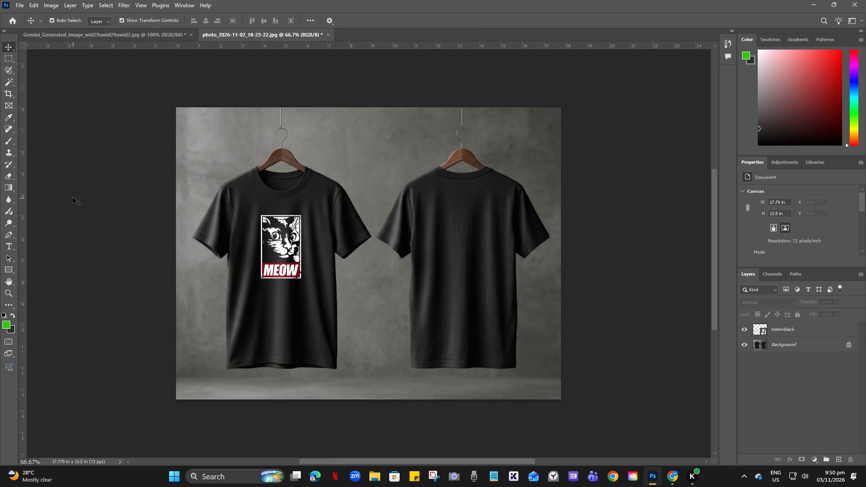
left_click(64, 184)
Open the image photo_2026-11-02_18-11-37 (3) from the Telegram Desktop folder.
left_click(16, 4)
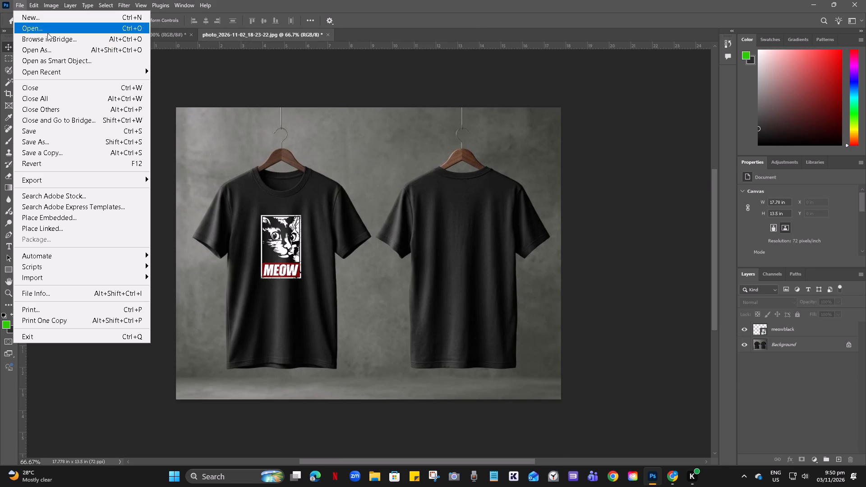
left_click(47, 32)
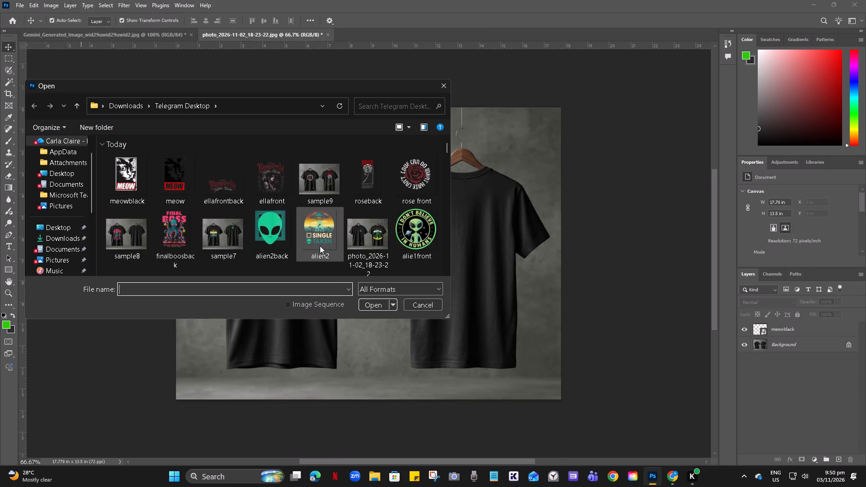
scroll(321, 246, "down", 5)
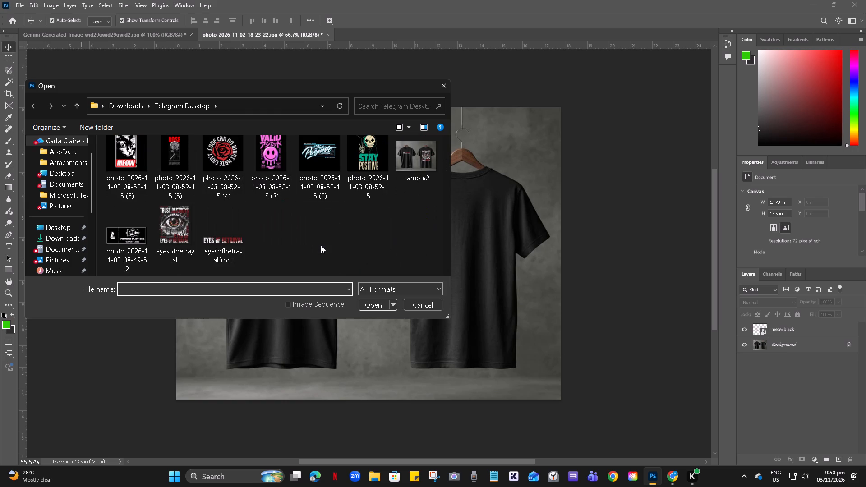
scroll(321, 245, "down", 4)
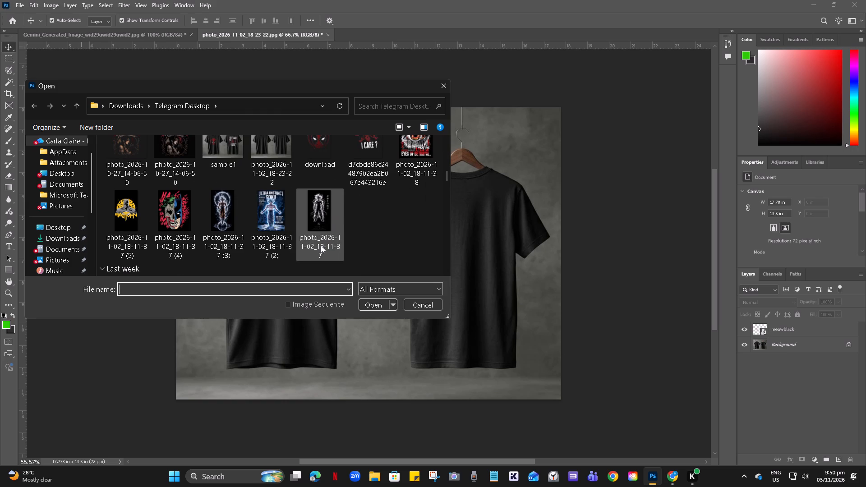
left_click(226, 212)
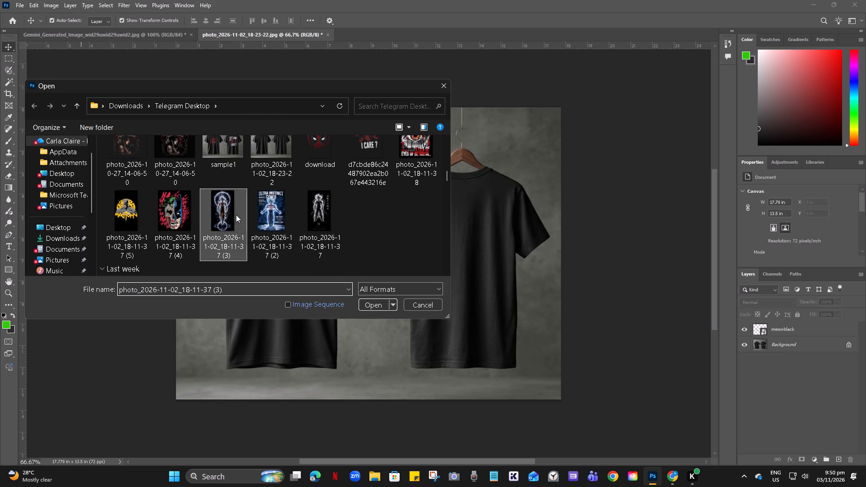
left_click(379, 308)
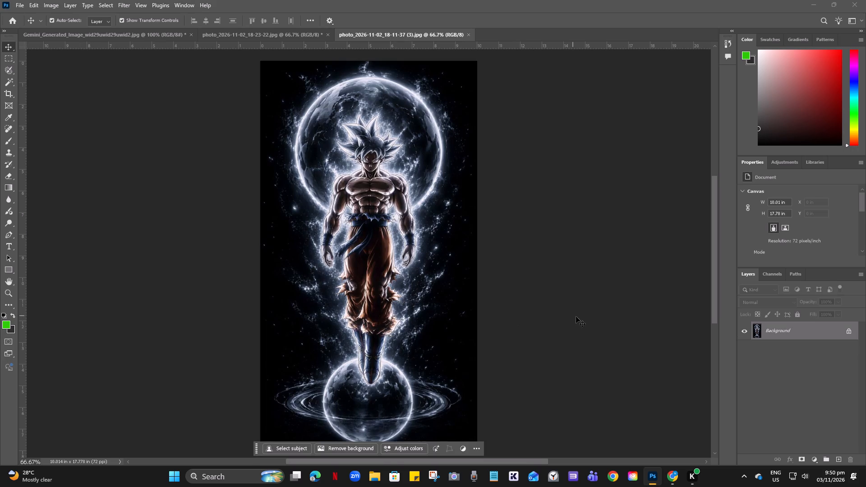
Unlock the Background layer of the opened image, converting it to a regular layer, and select it.
left_click(576, 317)
left_click(851, 332)
left_click(830, 337)
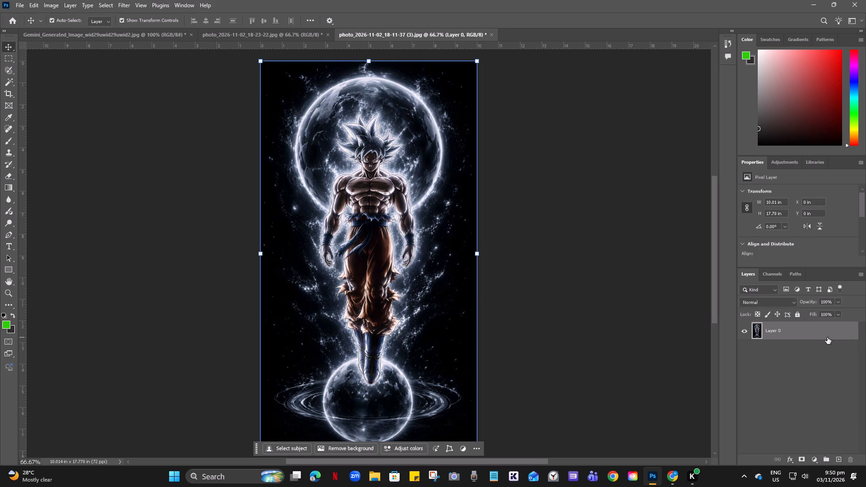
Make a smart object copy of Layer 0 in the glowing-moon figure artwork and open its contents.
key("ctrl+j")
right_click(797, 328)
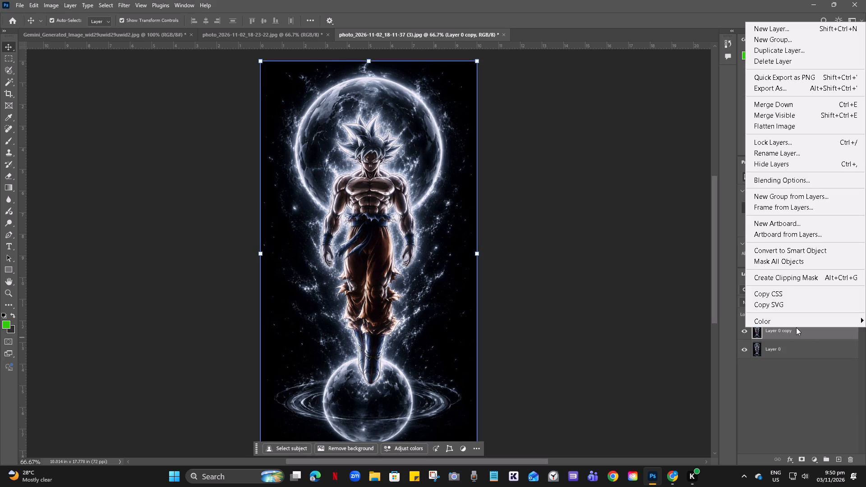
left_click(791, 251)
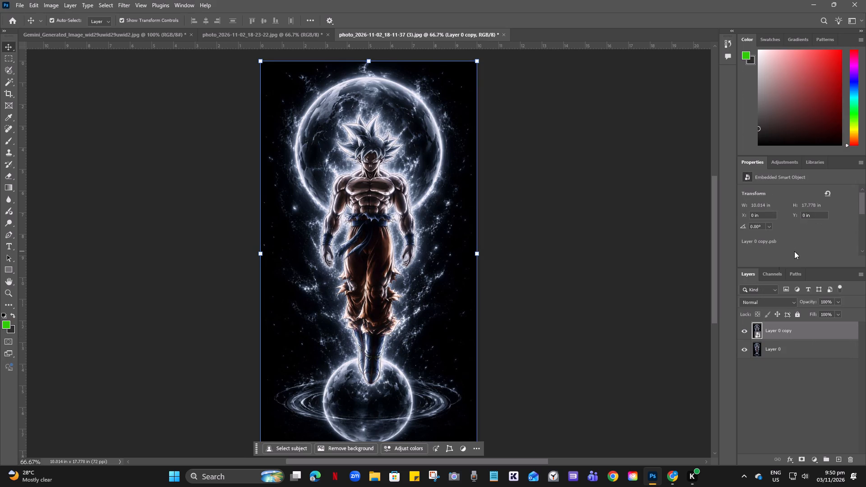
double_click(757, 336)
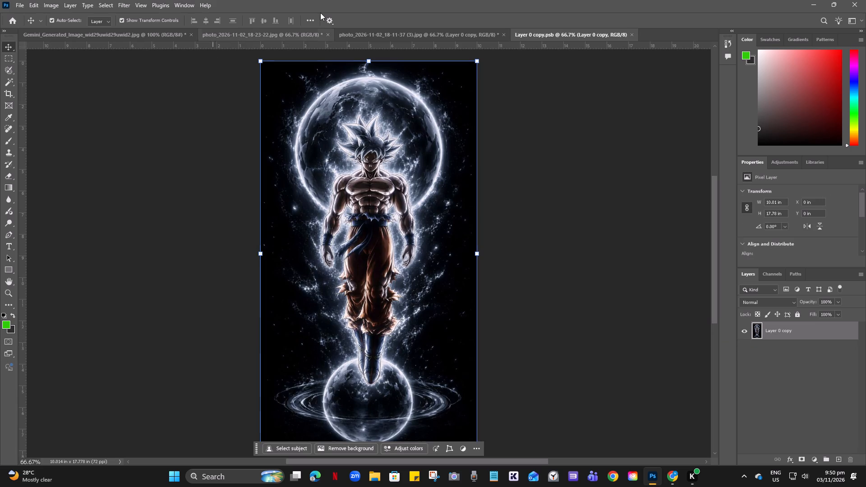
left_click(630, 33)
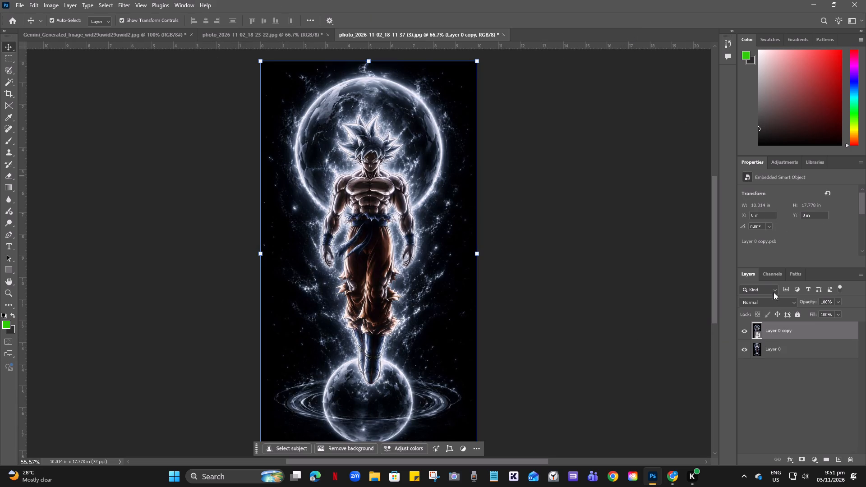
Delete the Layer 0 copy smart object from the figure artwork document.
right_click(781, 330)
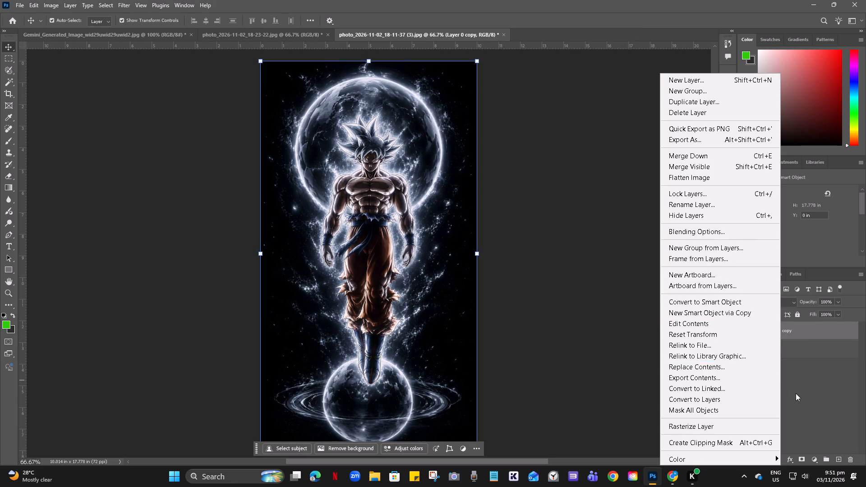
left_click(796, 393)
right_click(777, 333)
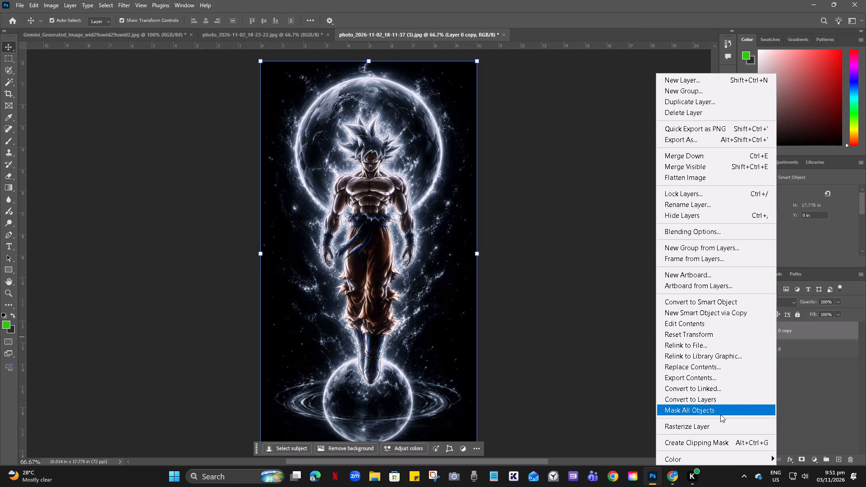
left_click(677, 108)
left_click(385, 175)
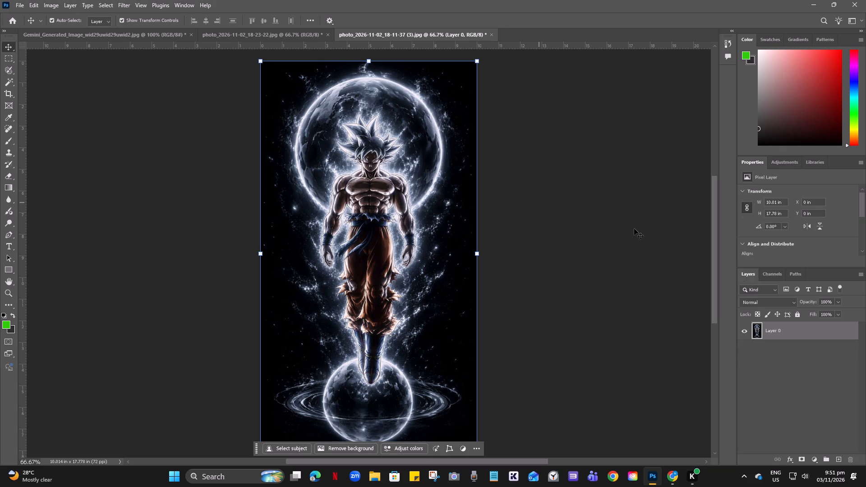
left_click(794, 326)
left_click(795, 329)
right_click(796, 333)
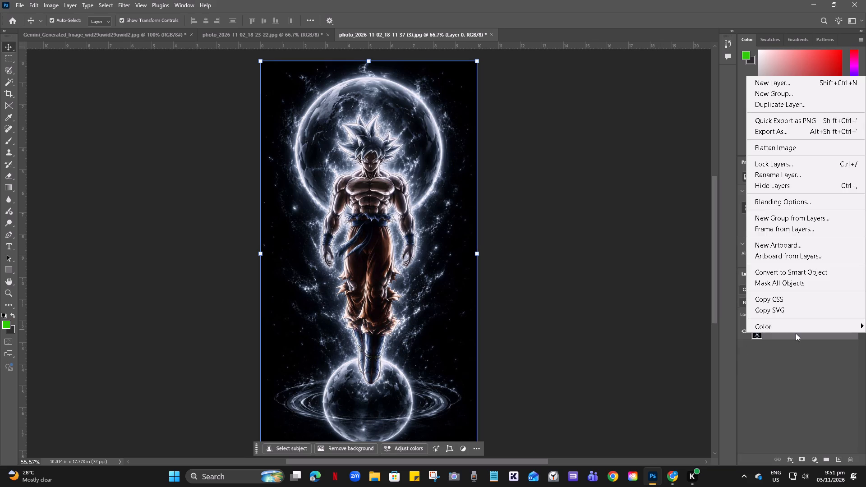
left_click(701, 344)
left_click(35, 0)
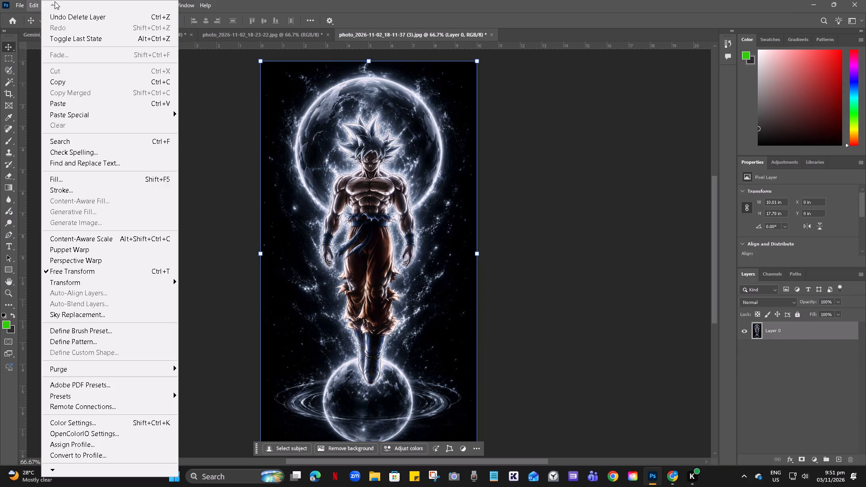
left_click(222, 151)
Set the figure artwork's image resolution to 300 pixels/inch with automatic resampling.
left_click(54, 4)
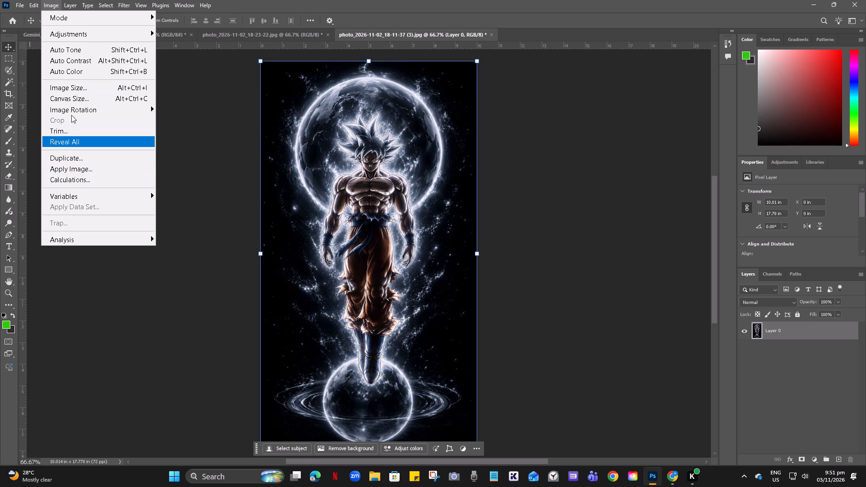
left_click(69, 85)
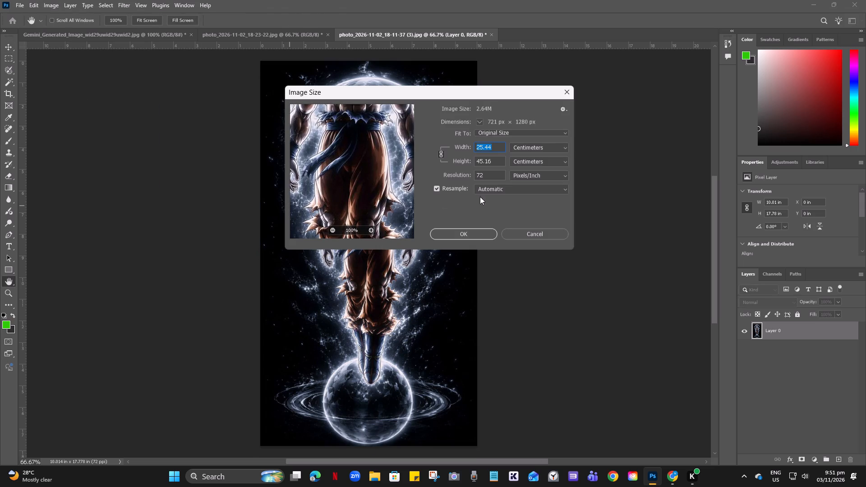
left_click_drag(486, 176, 448, 171)
key("BackSpace")
key("BackSpace")
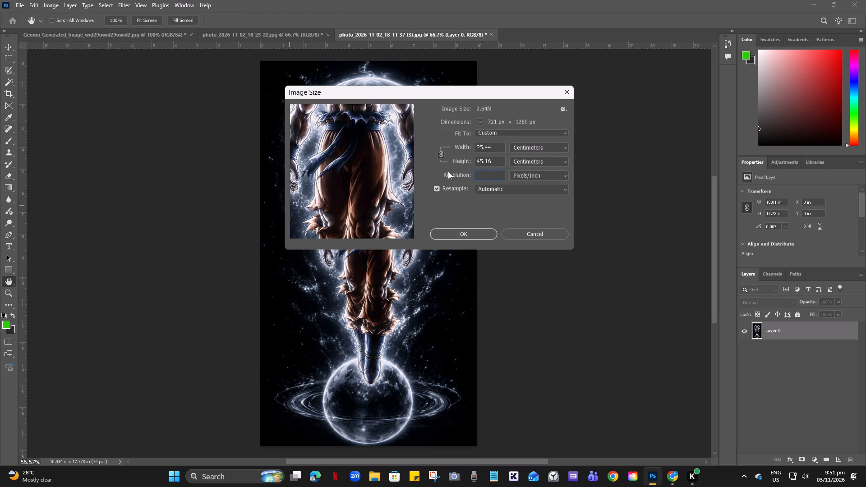
type("300")
key("Return")
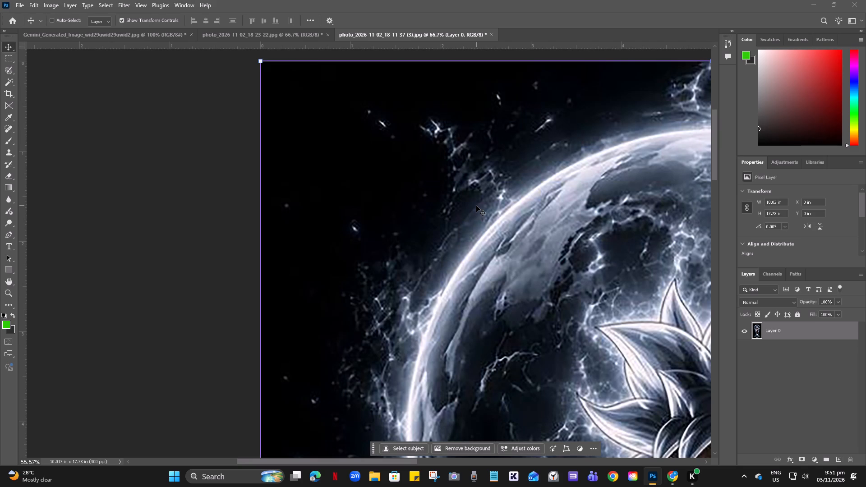
Examine the whole resampled figure artwork, from the glowing moon down to the ringed planet.
key("ctrl+minus")
key("ctrl+minus")
key("ctrl+minus")
key("ctrl+minus")
key("ctrl+minus")
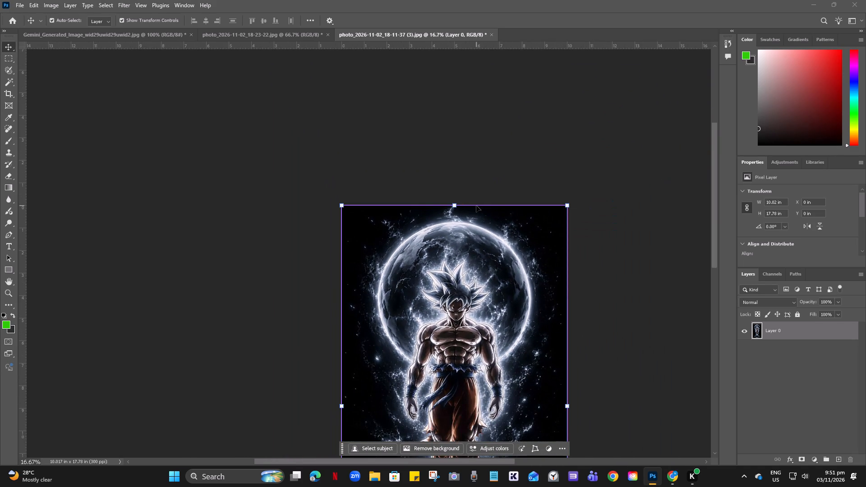
scroll(575, 241, "down", 20)
scroll(575, 241, "down", 1)
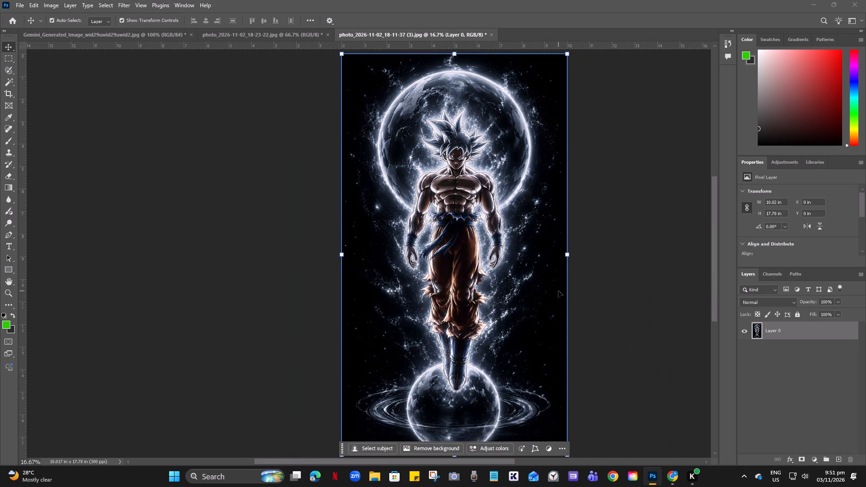
scroll(558, 291, "down", 1)
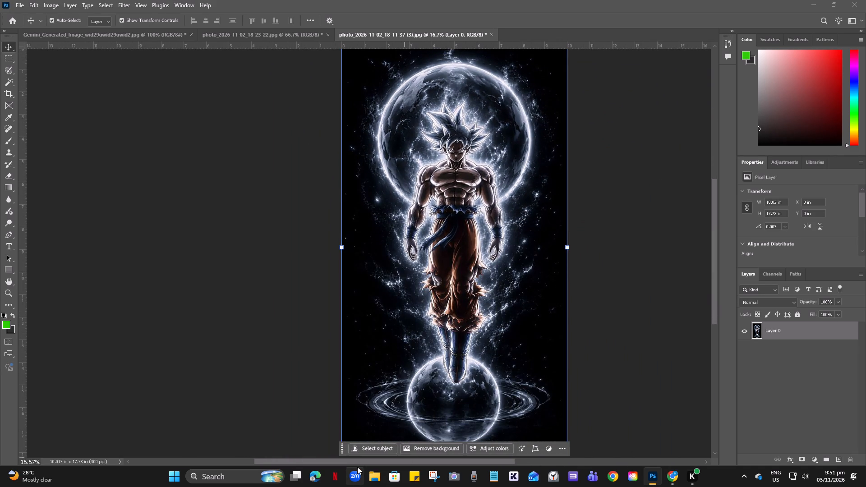
left_click_drag(353, 462, 390, 458)
Duplicate Layer 0 of the figure artwork, convert the copy to a smart object and open its contents.
left_click_drag(378, 464, 408, 464)
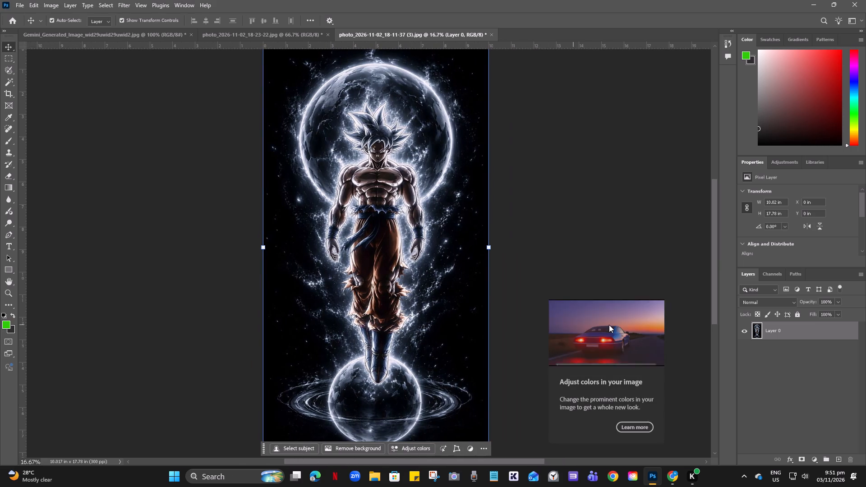
left_click(609, 325)
left_click(579, 258)
left_click(778, 329)
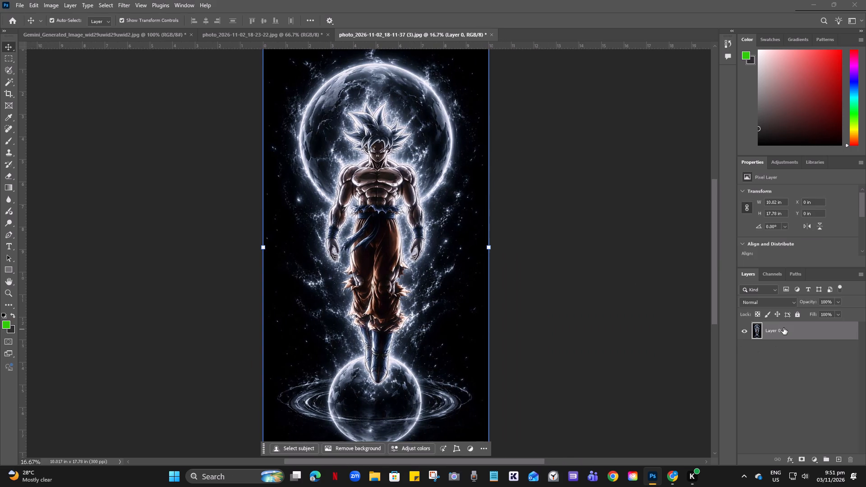
key("ctrl+j")
right_click_drag(784, 329, 776, 329)
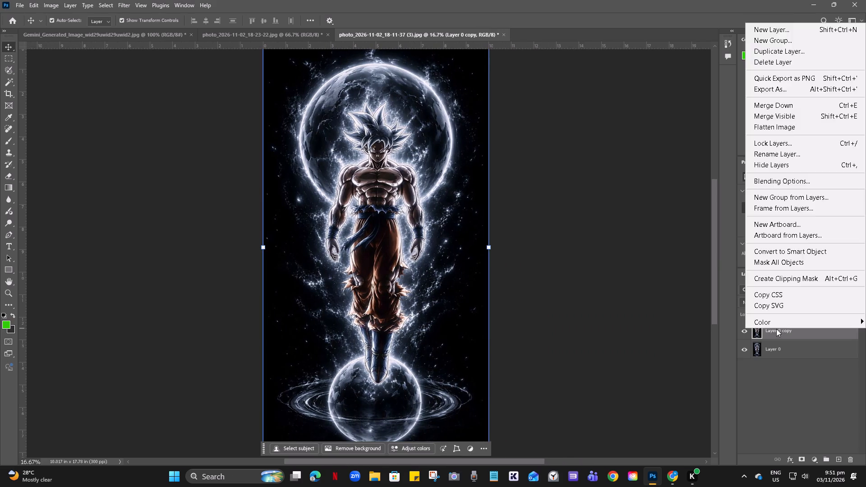
left_click(775, 251)
left_click(765, 377)
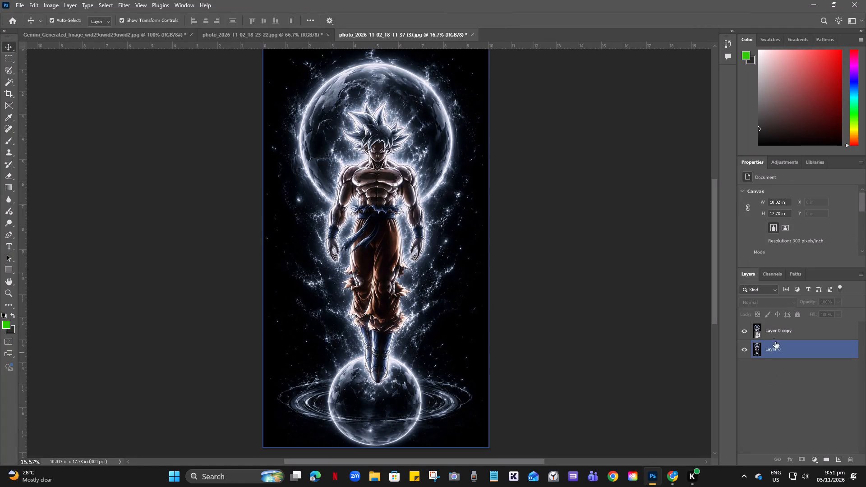
double_click(758, 337)
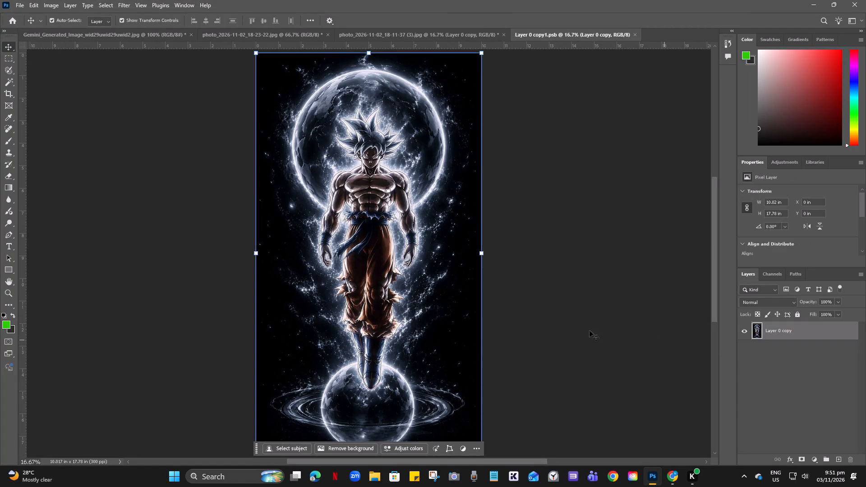
Convert the smart object's figure artwork to Grayscale mode, discarding its color information.
left_click(536, 330)
left_click(367, 230)
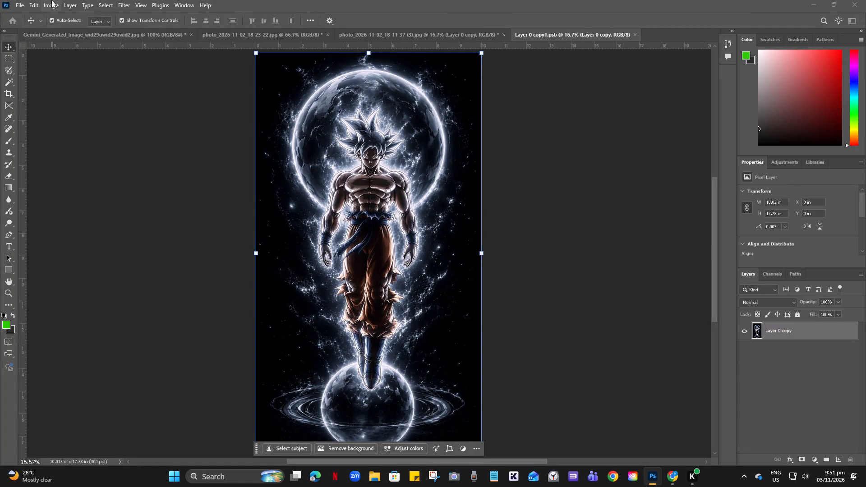
left_click(51, 0)
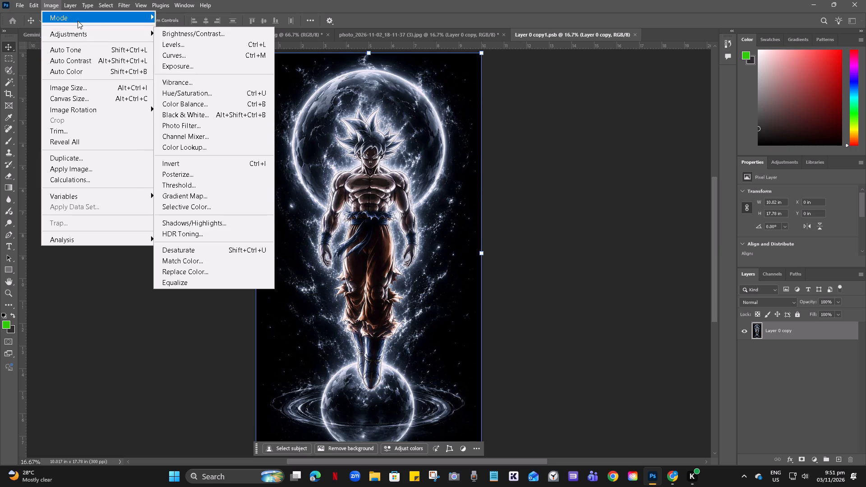
left_click(167, 27)
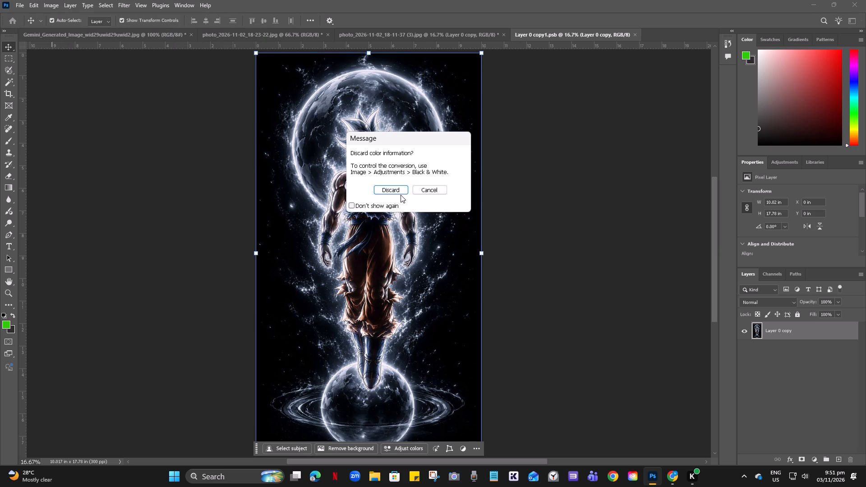
left_click(396, 189)
left_click(160, 212)
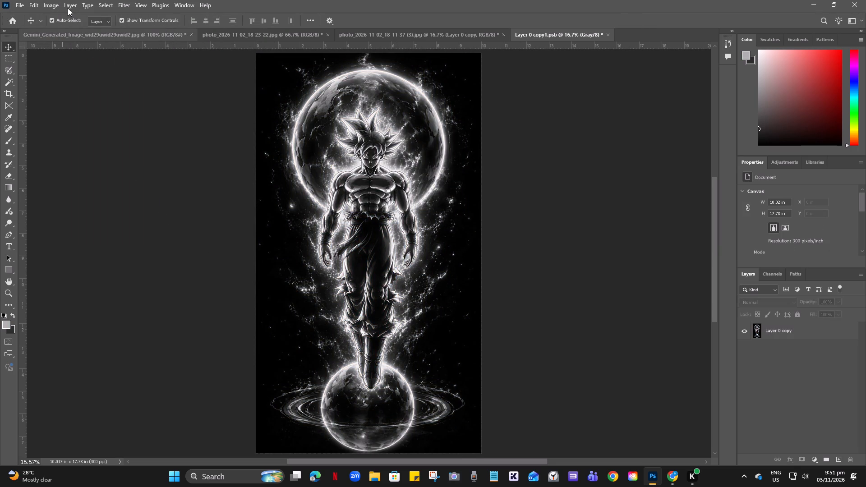
Apply Levels to the grayscale figure artwork with input black point 14, midtone 1.83 and white point 74.
left_click(50, 3)
left_click(280, 103)
left_click(278, 102)
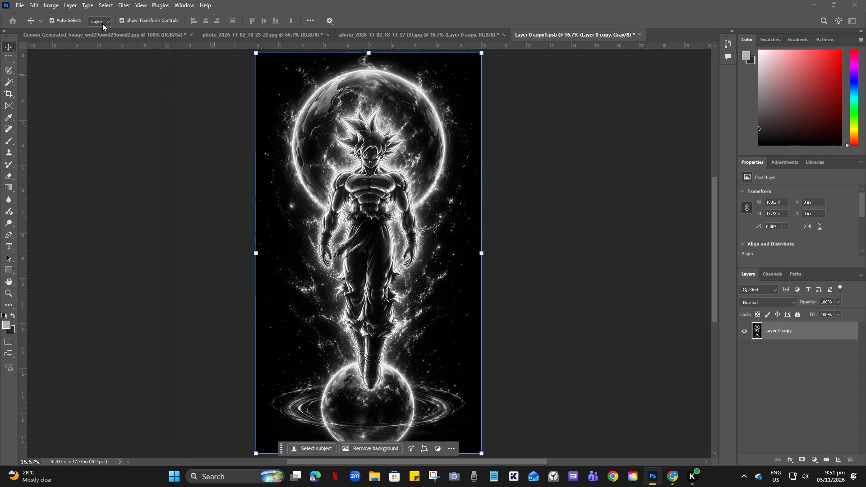
left_click(50, 5)
left_click(62, 32)
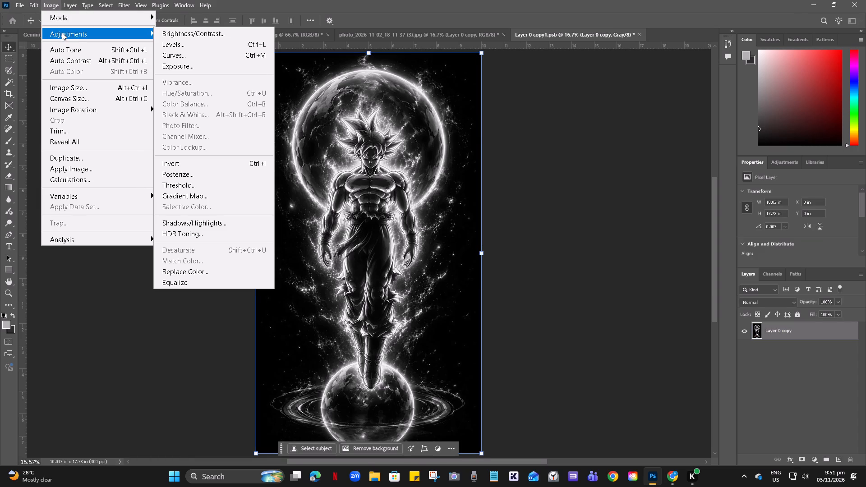
left_click(191, 41)
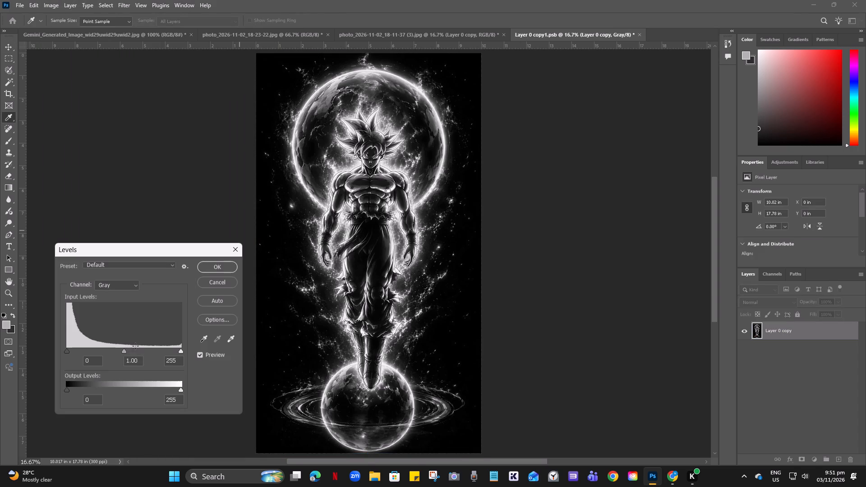
left_click_drag(123, 351, 73, 348)
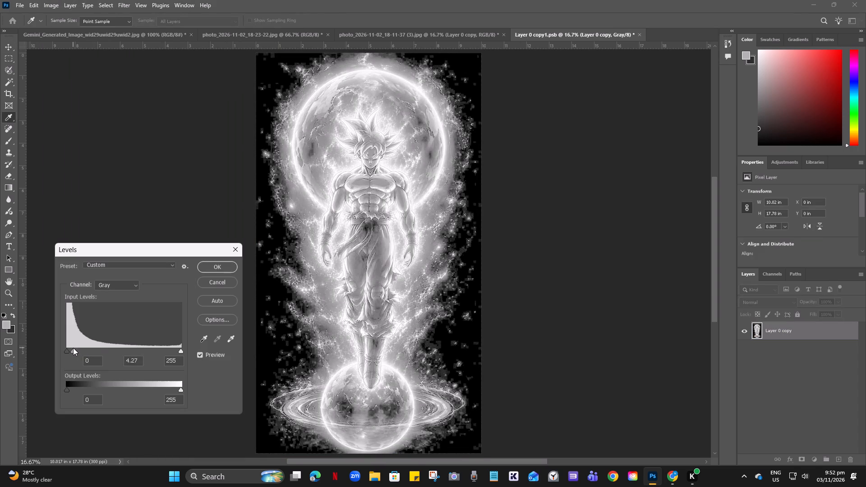
left_click_drag(73, 348, 74, 347)
left_click_drag(181, 352, 89, 349)
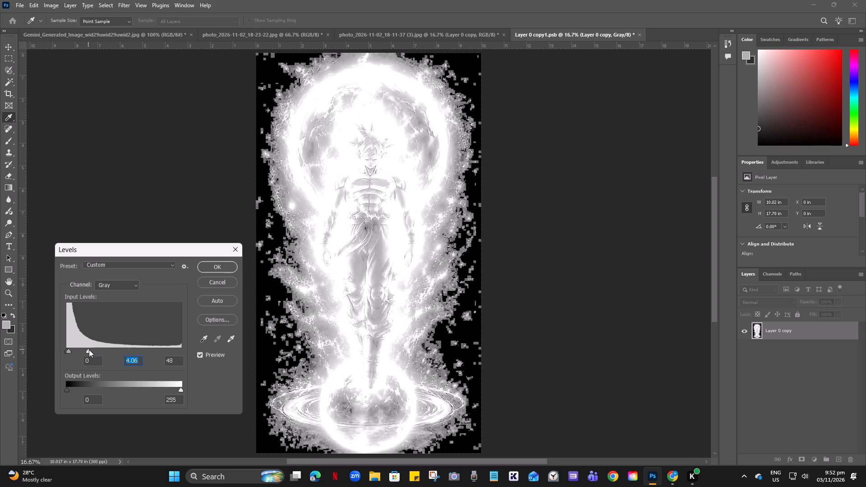
left_click_drag(89, 349, 110, 351)
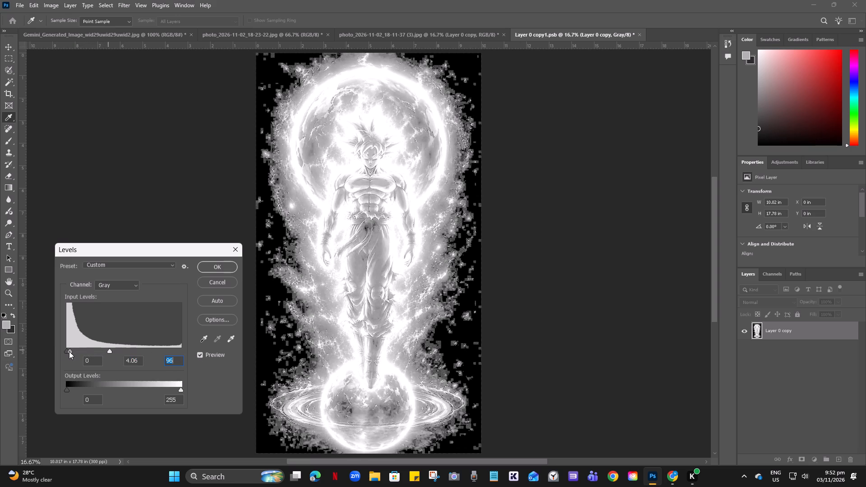
left_click_drag(69, 351, 78, 354)
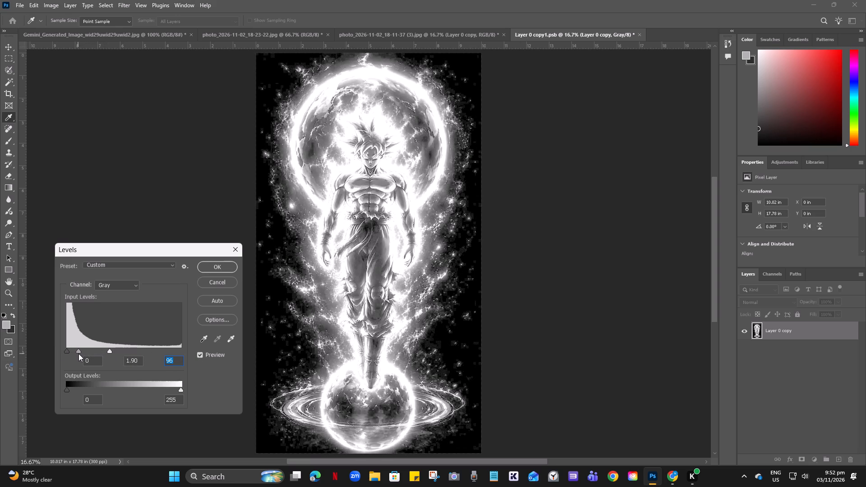
left_click_drag(78, 354, 74, 351)
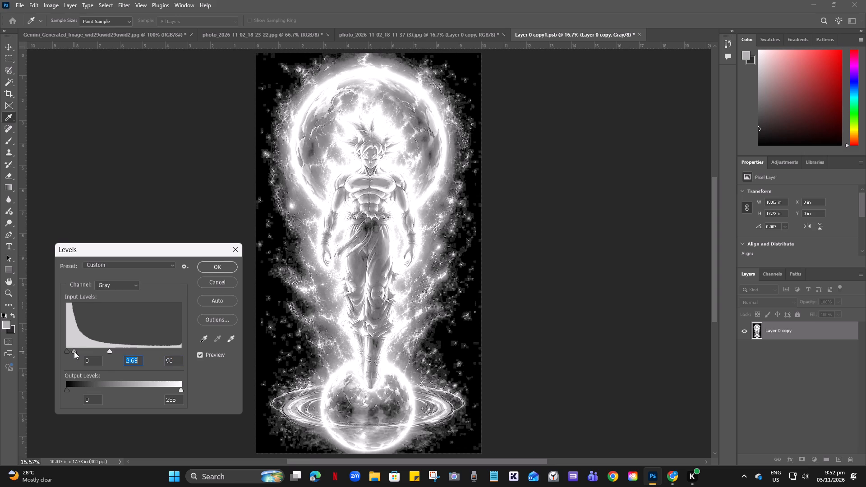
left_click(74, 351)
left_click_drag(67, 352, 71, 354)
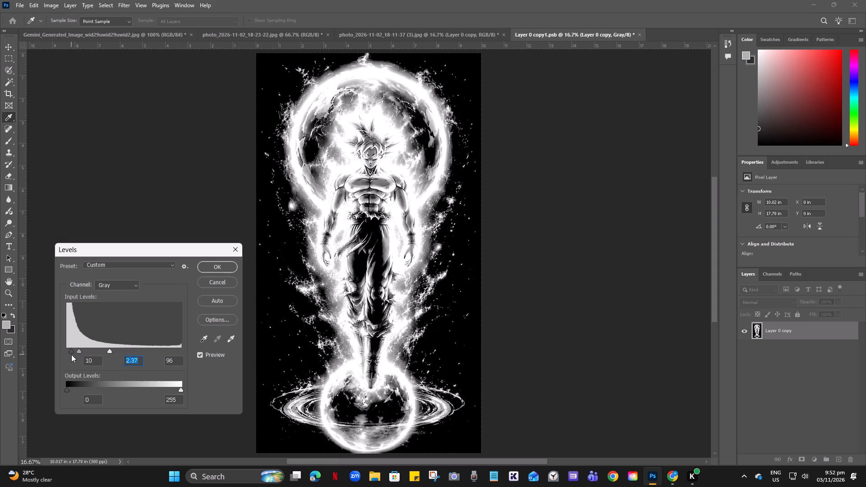
left_click_drag(71, 354, 73, 356)
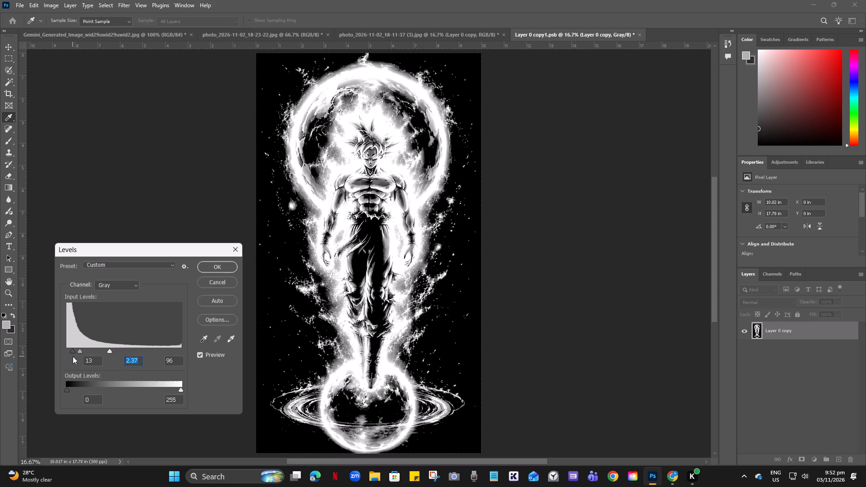
left_click_drag(73, 356, 73, 356)
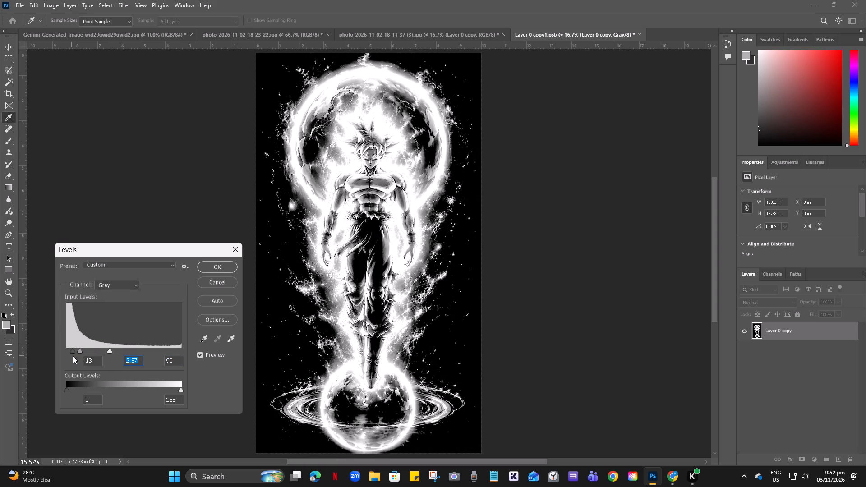
left_click_drag(73, 356, 73, 356)
left_click_drag(108, 350, 107, 350)
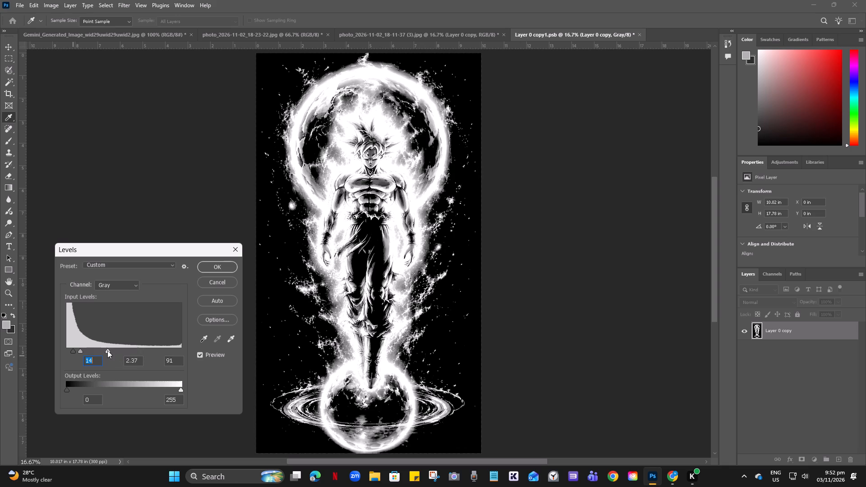
left_click_drag(107, 350, 100, 352)
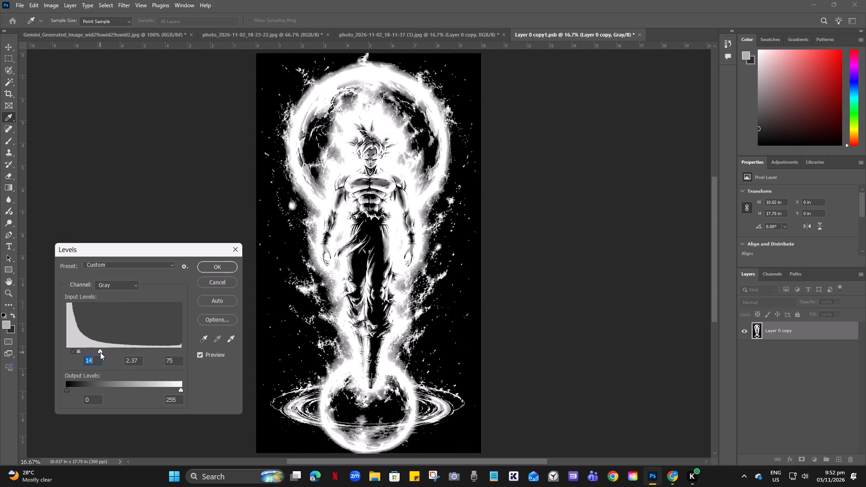
left_click_drag(100, 352, 106, 354)
left_click_drag(106, 354, 100, 354)
left_click(79, 352)
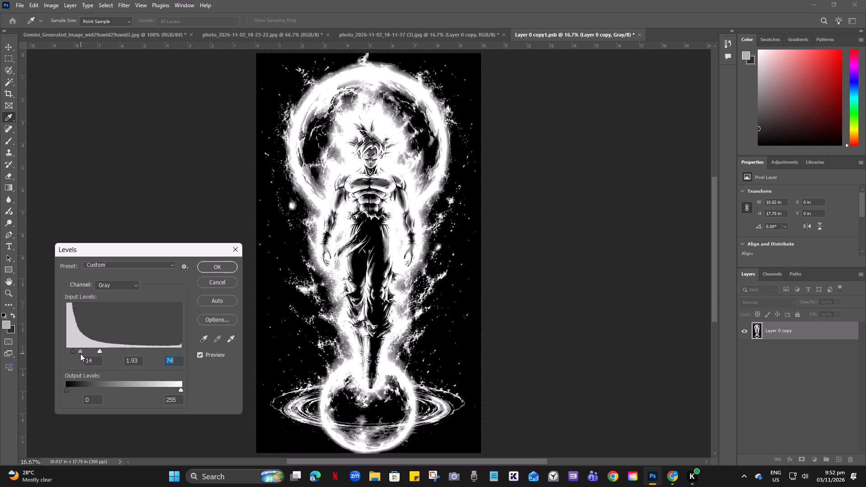
left_click(210, 270)
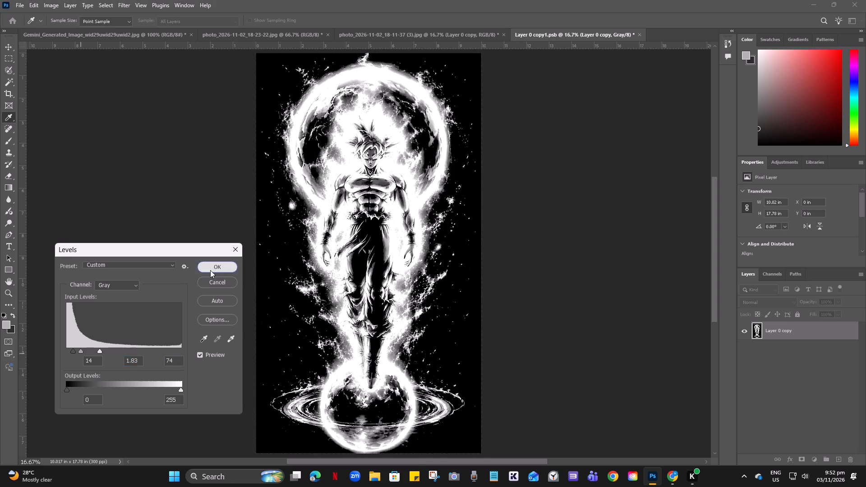
left_click(535, 300)
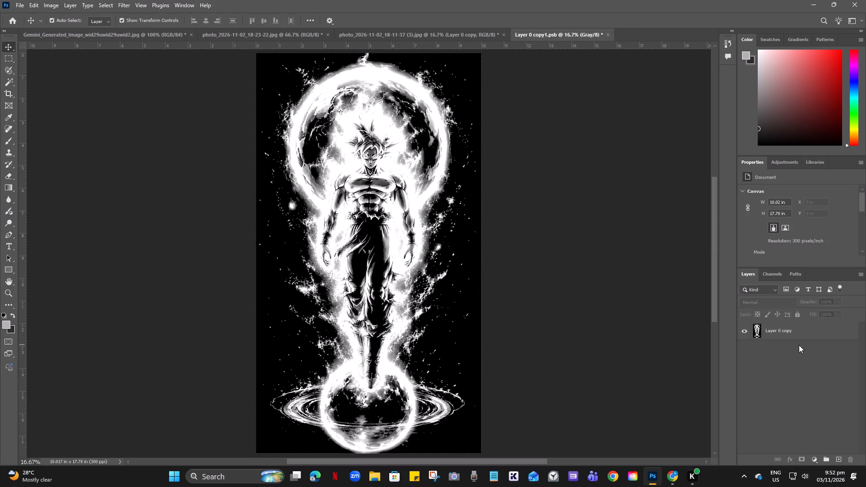
Convert the artwork to a 300 pixels/inch Bitmap using a round halftone screen at 30 lines/inch and 25.5 degrees.
left_click(46, 6)
left_click(64, 13)
left_click(166, 17)
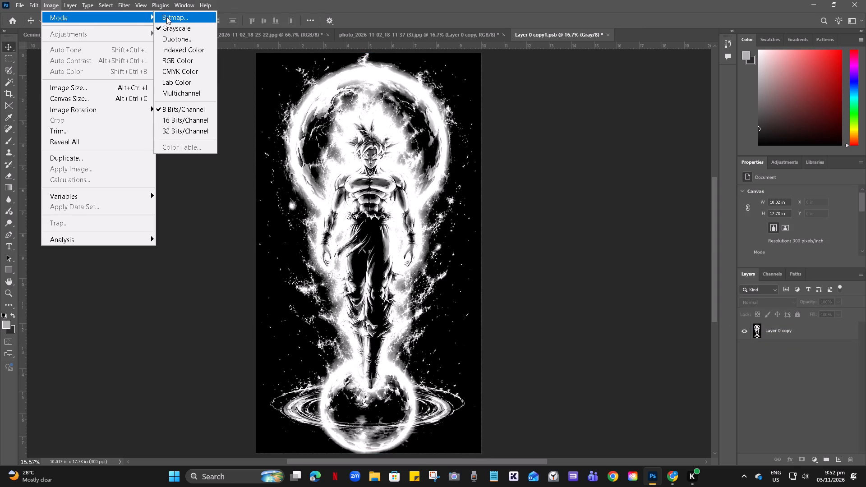
left_click(401, 177)
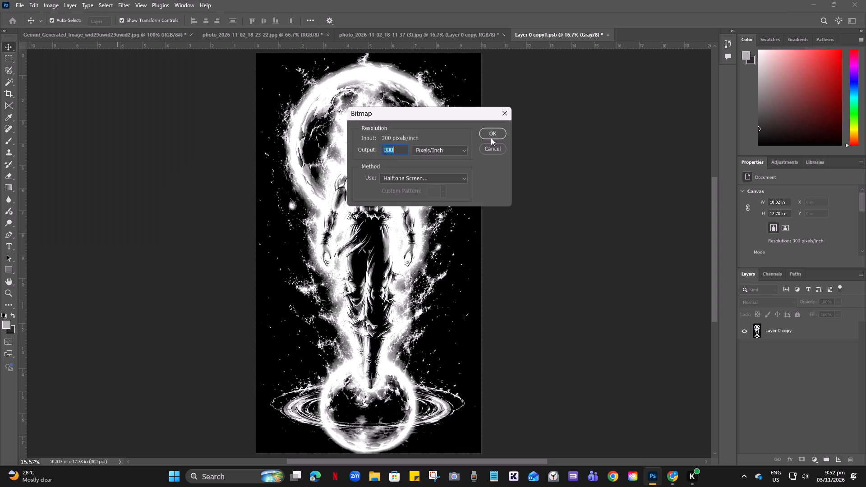
left_click(491, 133)
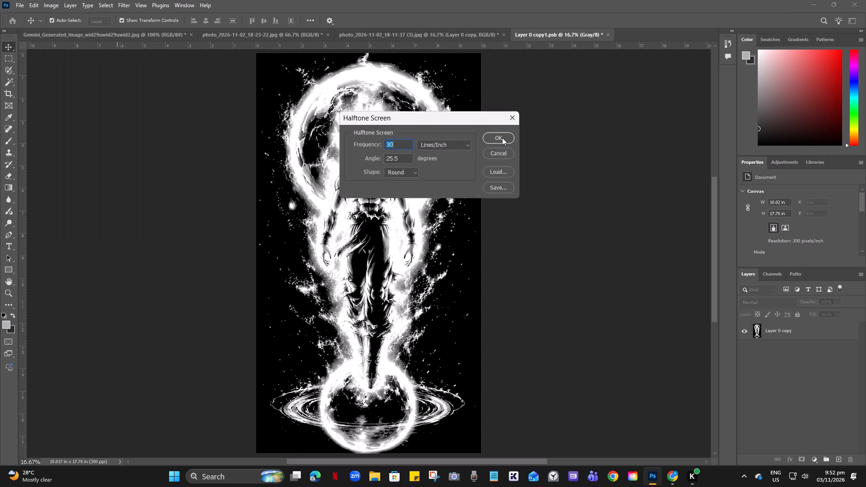
left_click(502, 137)
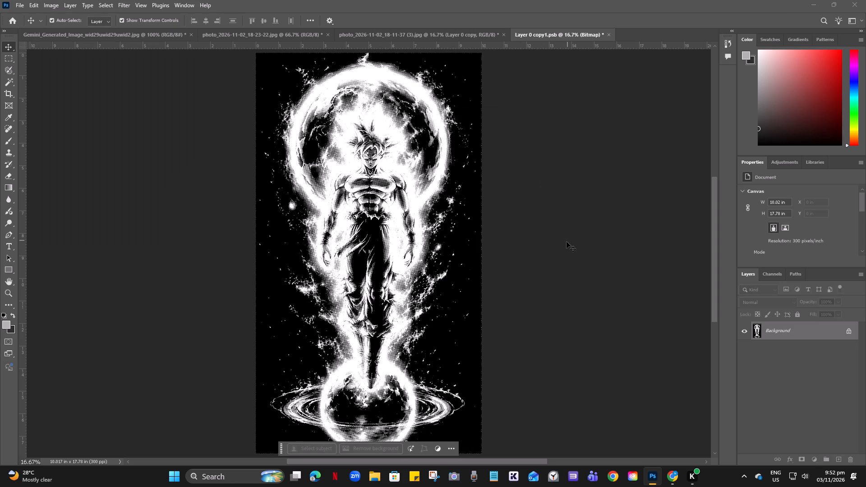
left_click(567, 242)
Copy the entire halftone bitmap and paste it into a new layer mask on Layer 0 copy of the figure artwork.
left_click(404, 254)
key("ctrl+a")
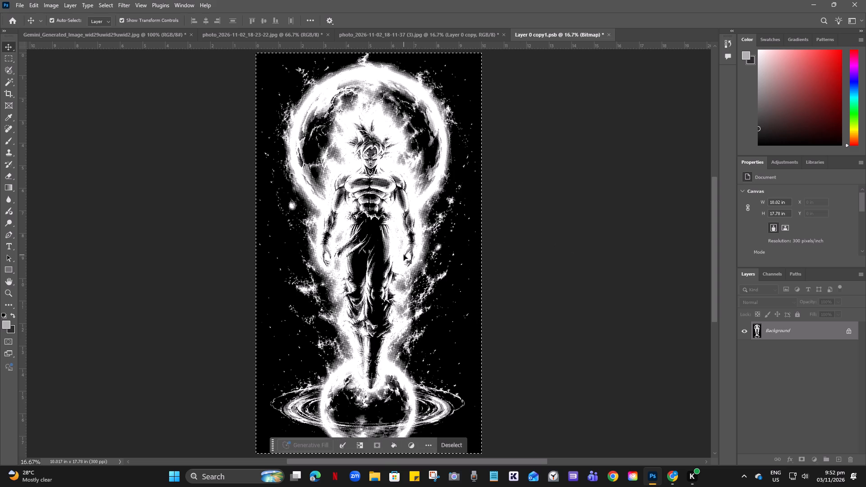
key("ctrl+c")
left_click(432, 32)
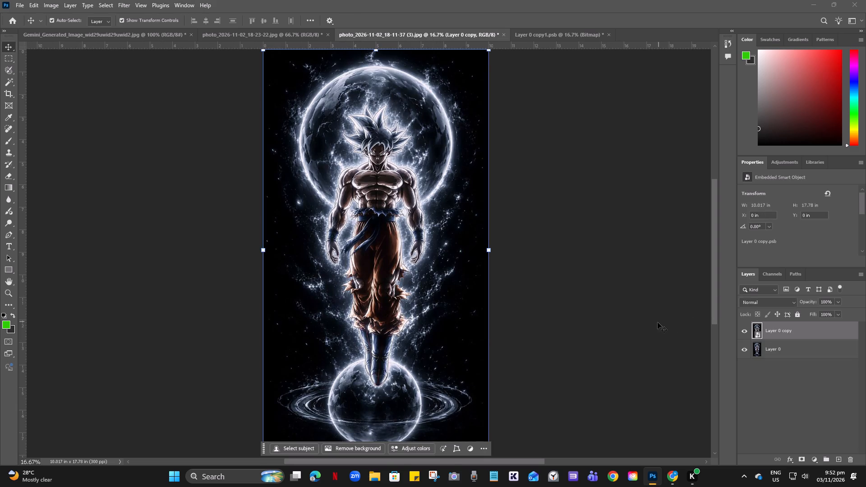
left_click(658, 322)
left_click(788, 331)
left_click(803, 461)
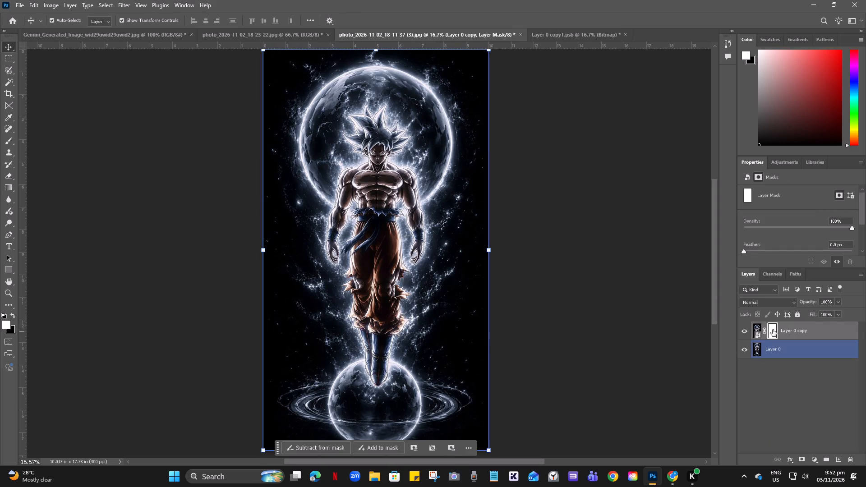
left_click(773, 333, "alt")
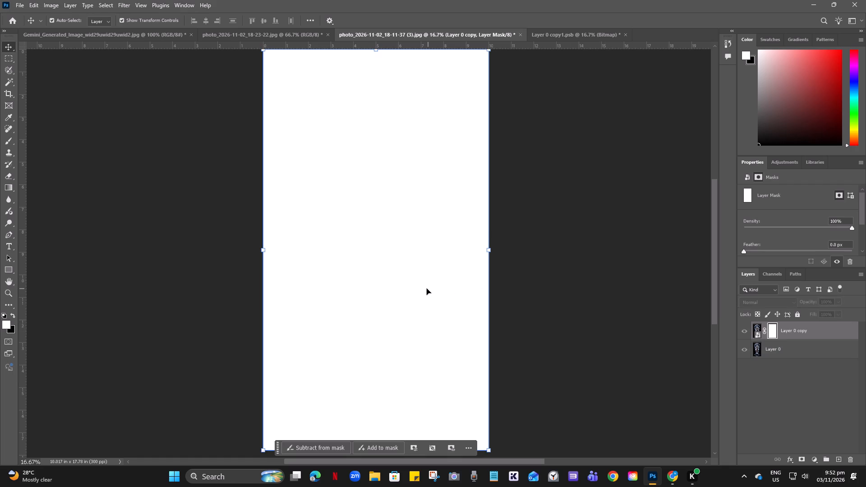
key("ctrl+v")
left_click(571, 307)
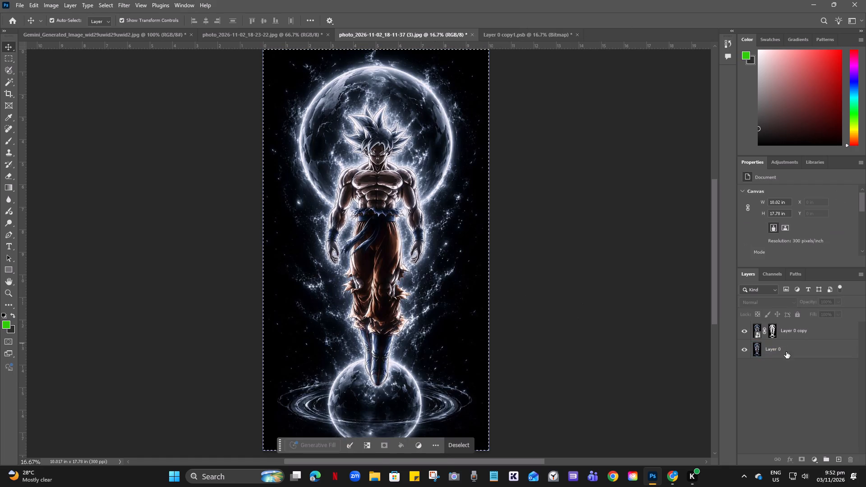
Add a black (000000) Solid Color fill layer at the bottom of the layer stack and hide Layer 0.
left_click(818, 461)
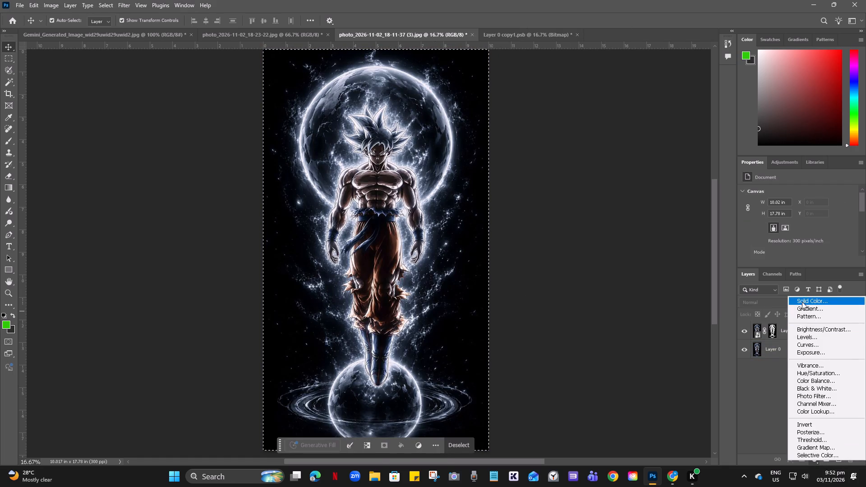
left_click(803, 300)
left_click_drag(424, 131, 354, 193)
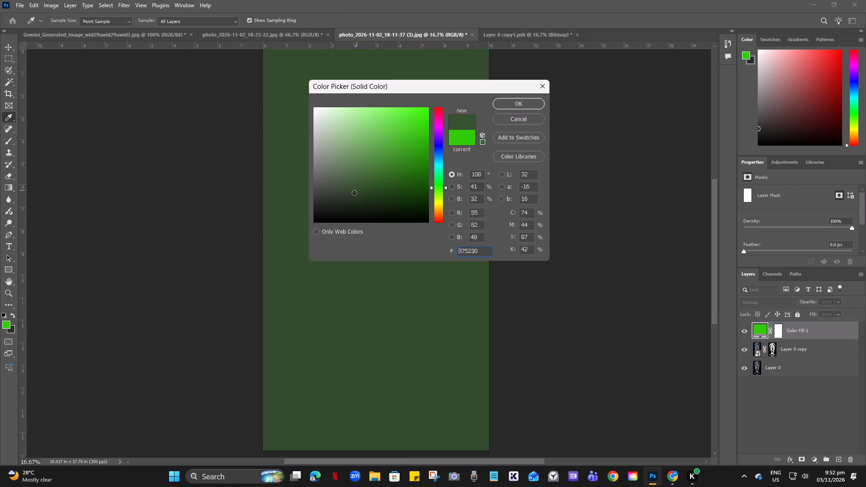
left_click_drag(354, 193, 325, 222)
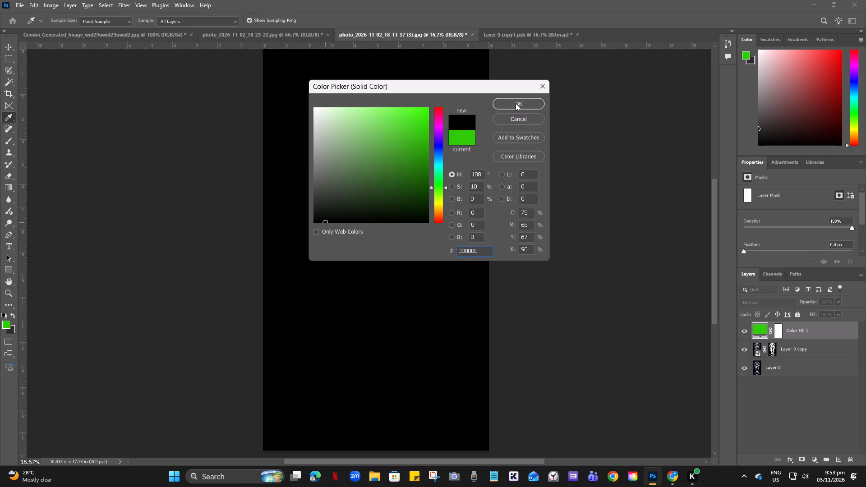
left_click(516, 103)
left_click(635, 266)
left_click_drag(798, 327, 795, 381)
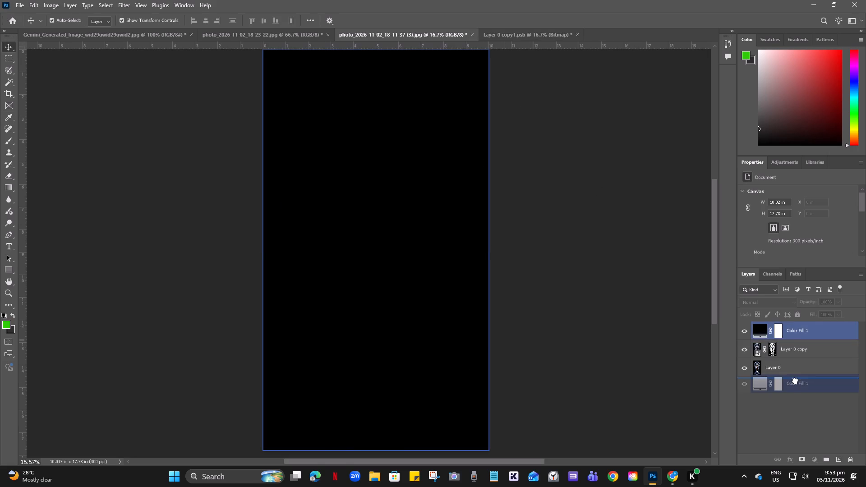
left_click_drag(795, 381, 796, 379)
left_click(742, 349)
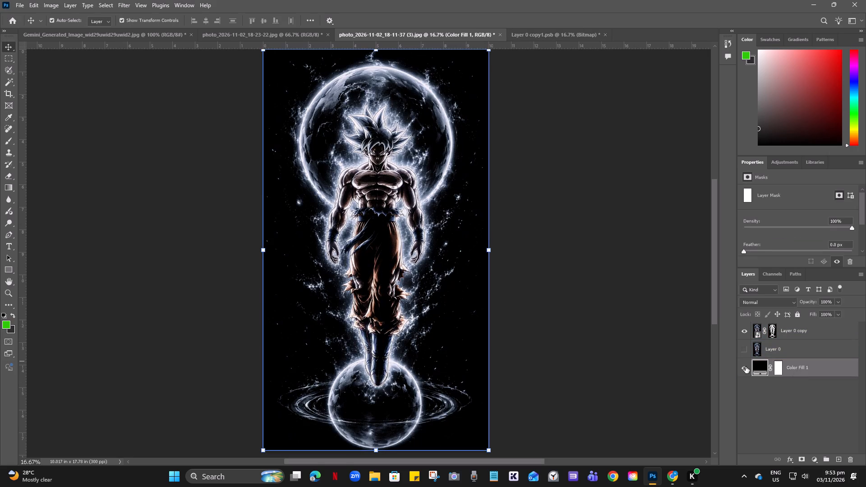
Compare the halftone-masked figure with and without the black fill behind it.
left_click(746, 367)
left_click(746, 367)
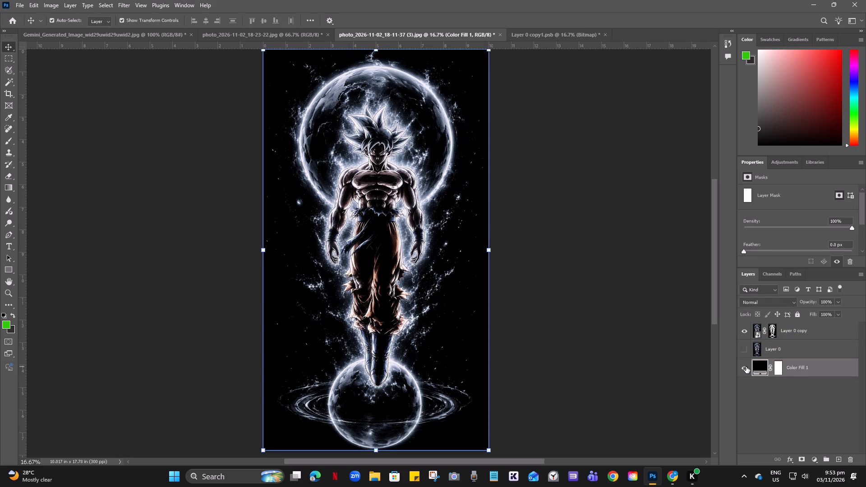
double_click(746, 367)
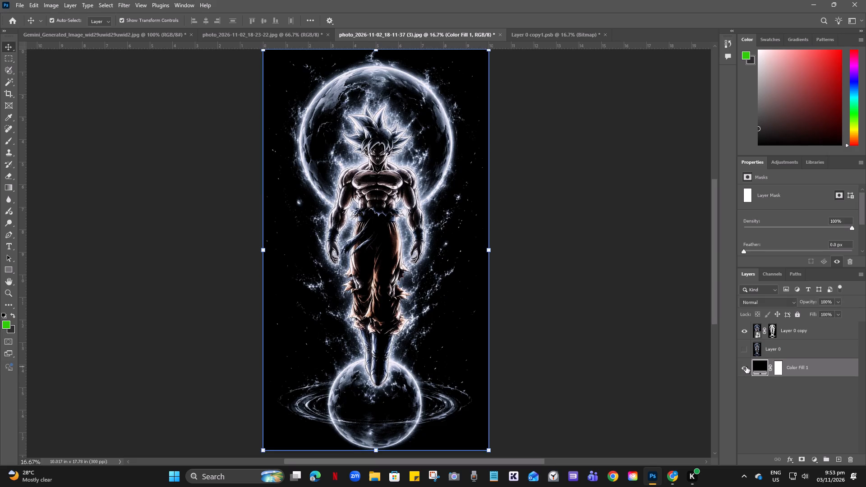
left_click(746, 367)
left_click(746, 368)
left_click(746, 368)
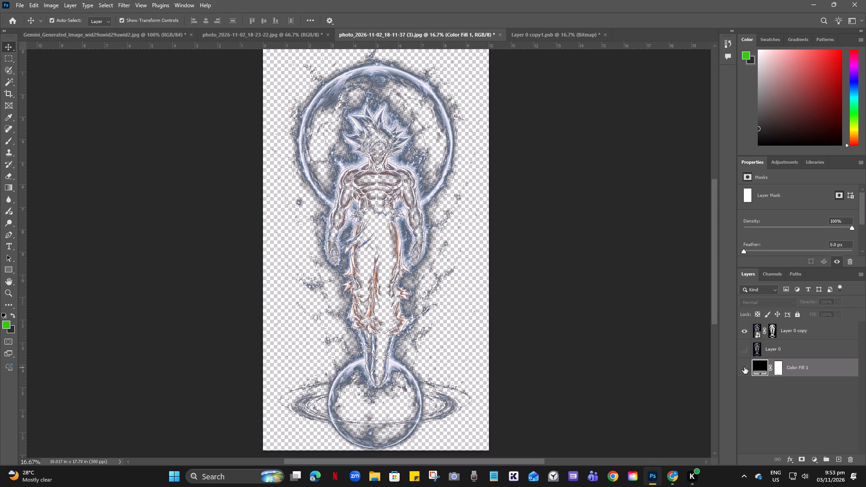
left_click(744, 367)
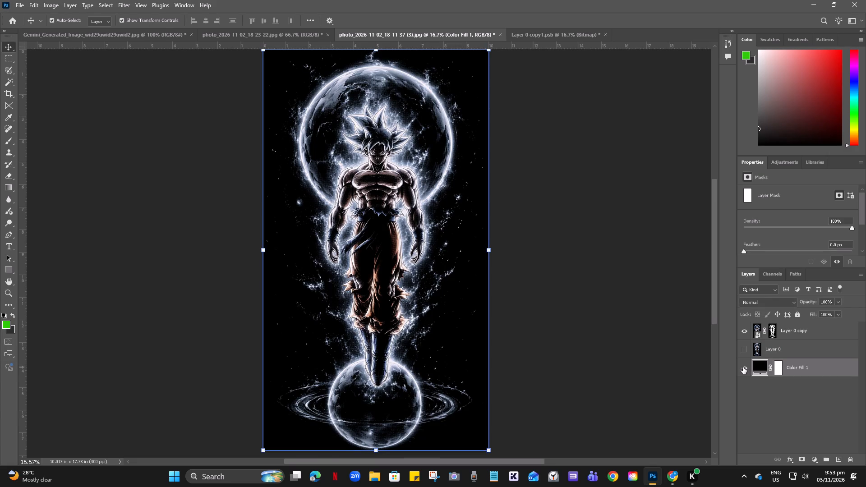
double_click(743, 367)
left_click(743, 367)
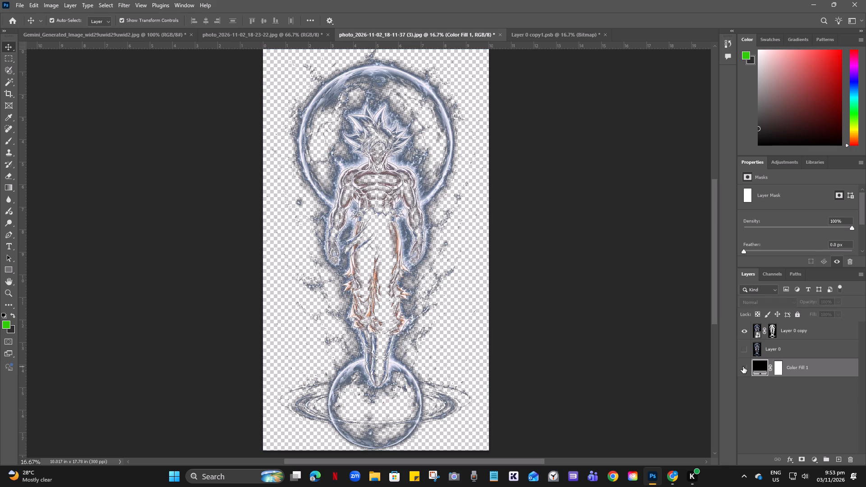
left_click(743, 367)
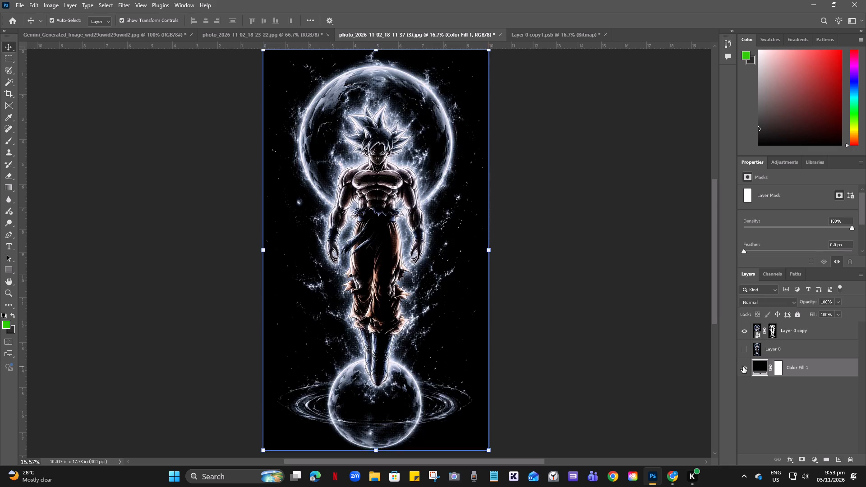
left_click(743, 367)
left_click(743, 367)
left_click(743, 367)
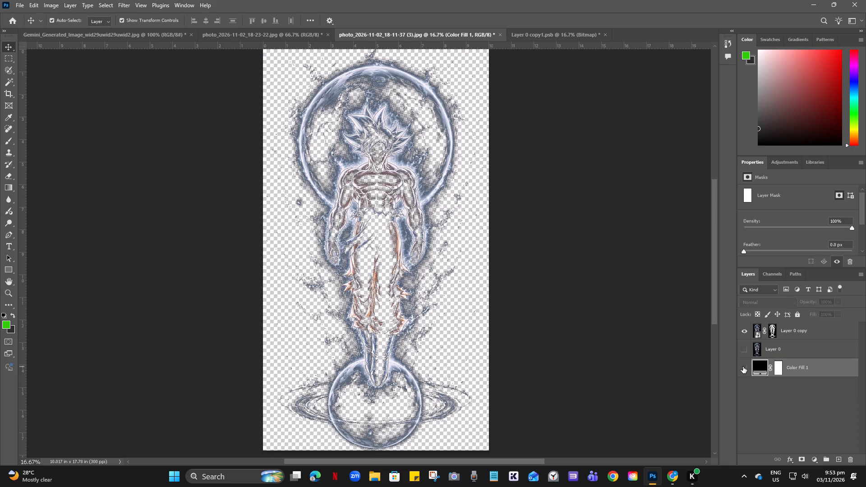
left_click(743, 367)
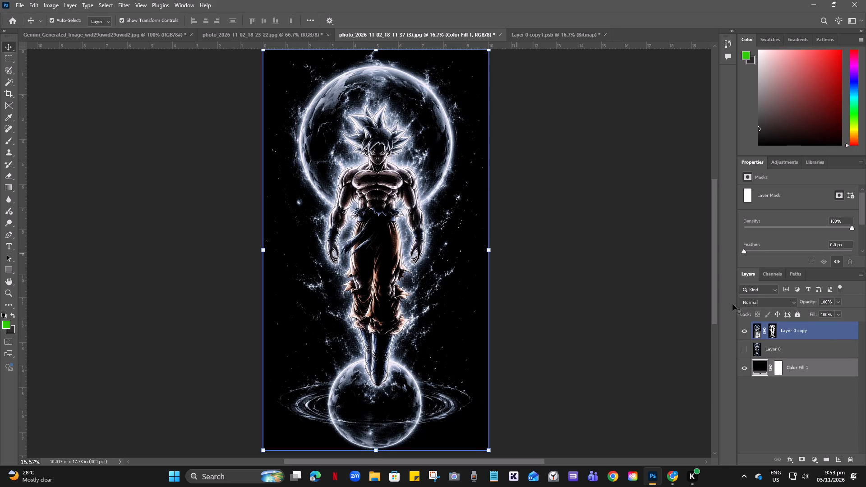
Hide the black fill layer and quick-export the halftone-masked figure as a transparent PNG.
left_click(745, 366)
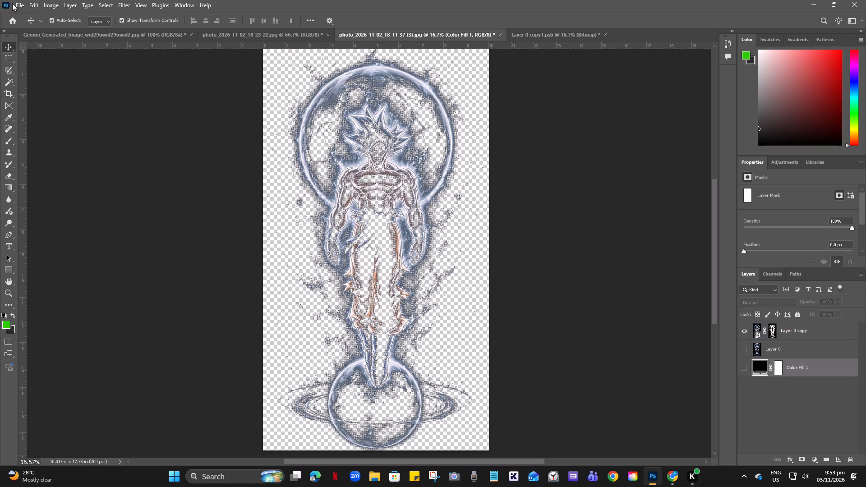
left_click(17, 4)
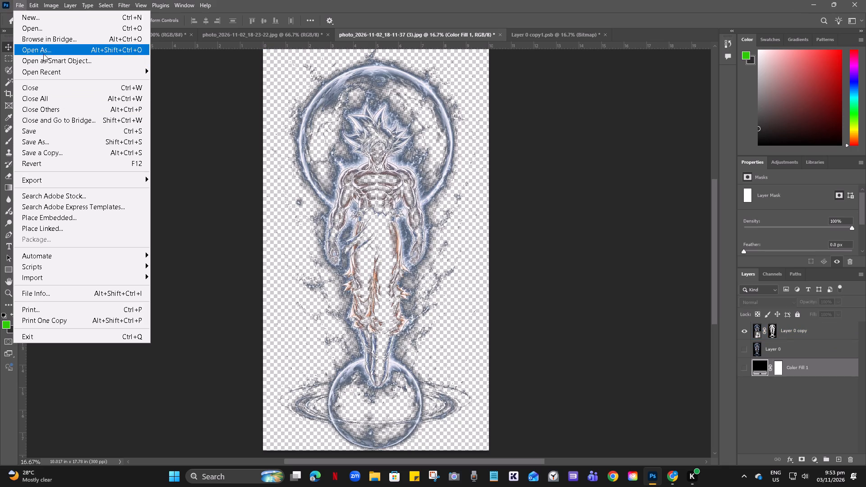
left_click(54, 177)
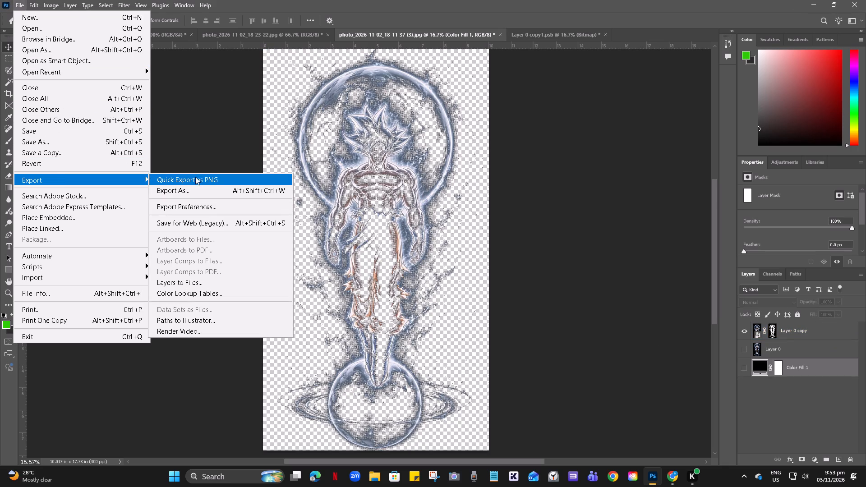
left_click(195, 177)
left_click(373, 302)
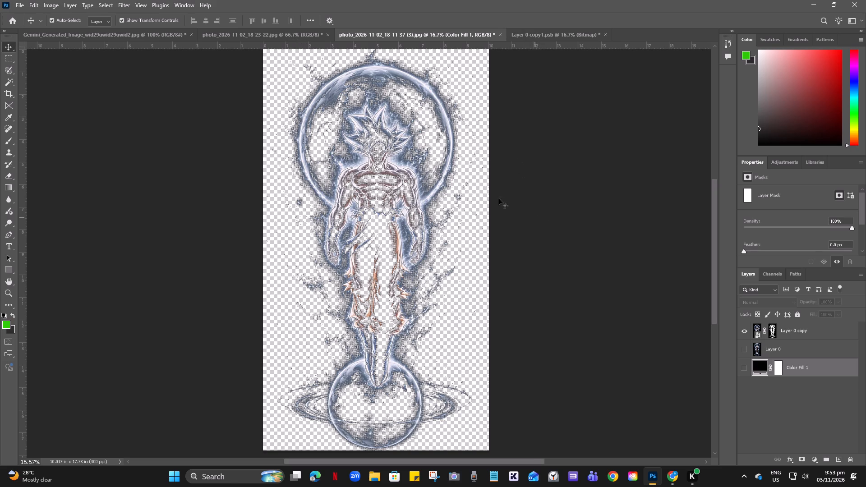
Delete the meowblack layer from the black T-shirt mockup document.
left_click(261, 37)
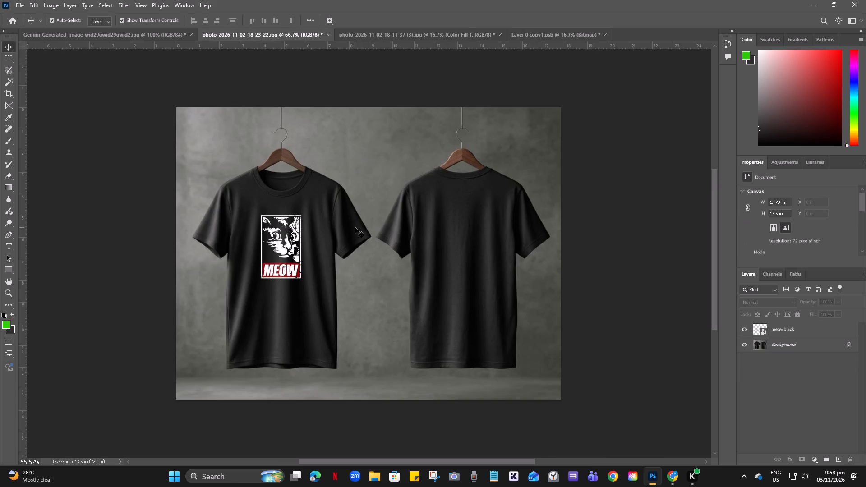
left_click(277, 233)
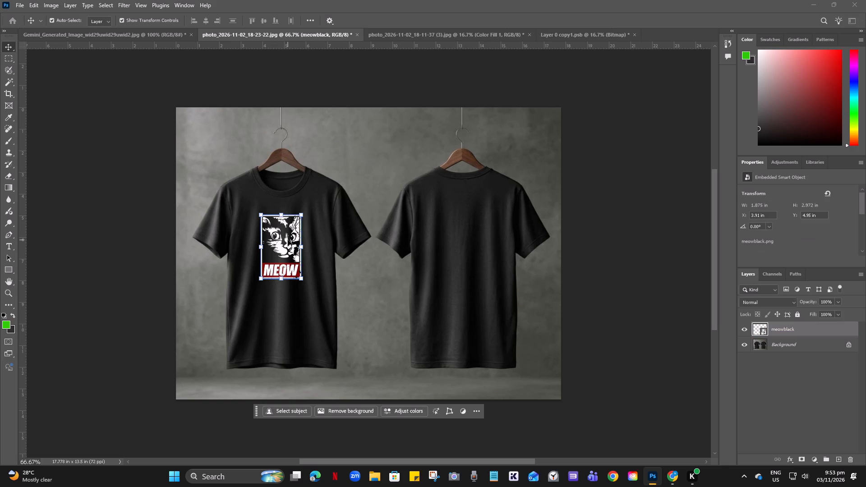
right_click(288, 240)
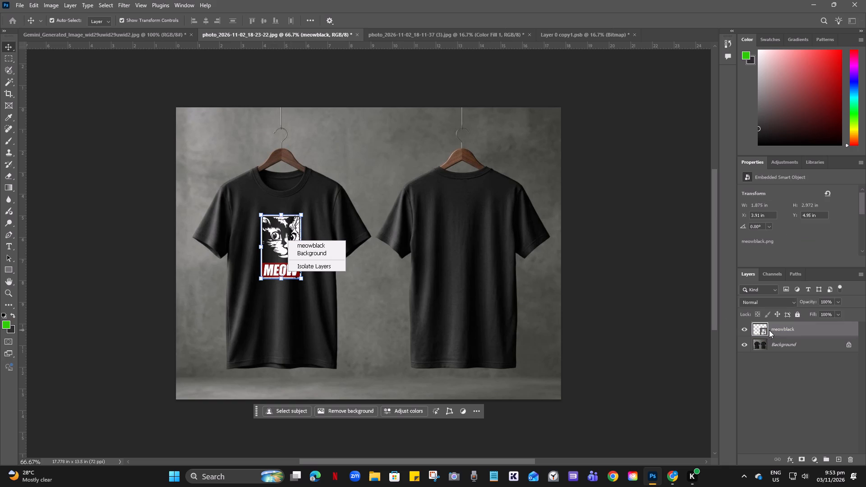
right_click(785, 326)
left_click(677, 111)
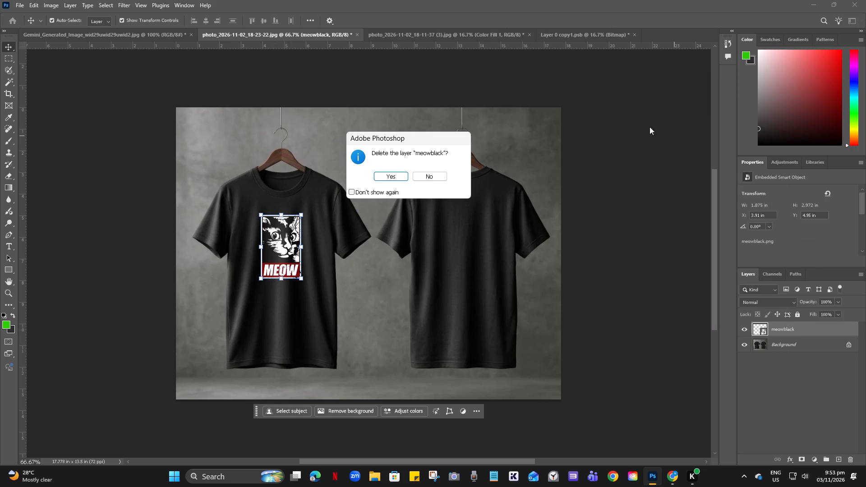
left_click(389, 175)
Place the exported photo_2026-11-02_18-11-37 (3) figure image as an embedded object in the black T-shirt mockup.
left_click(16, 5)
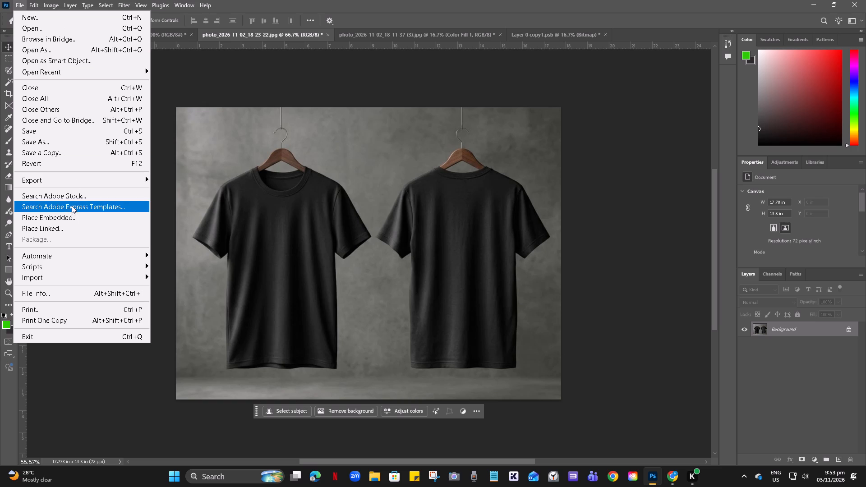
left_click(72, 214)
left_click(129, 181)
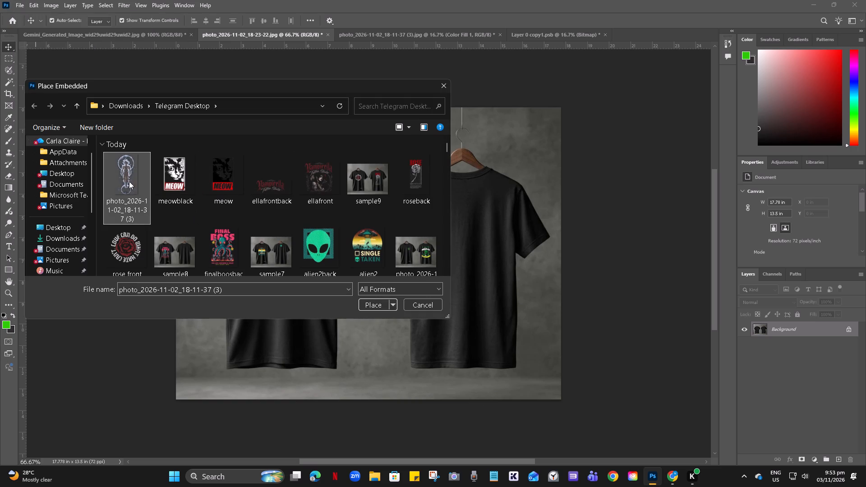
left_click(379, 307)
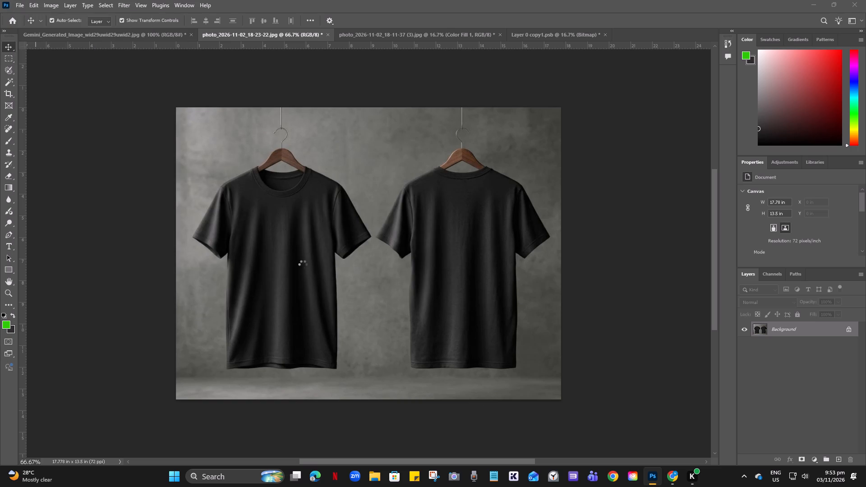
Scale the placed glowing-moon figure proportionally to about 31% and centre it on the upper back of the right-hand shirt.
left_click_drag(373, 233, 462, 248)
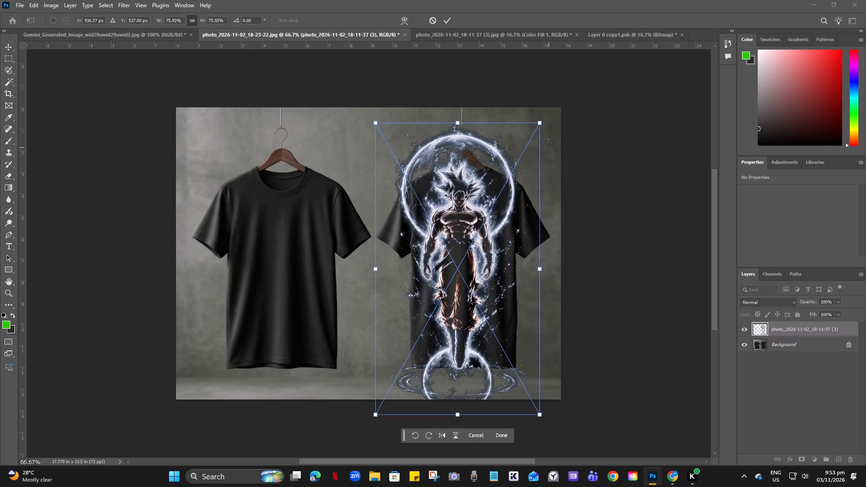
left_click_drag(543, 124, 463, 239)
left_click_drag(410, 324, 449, 266)
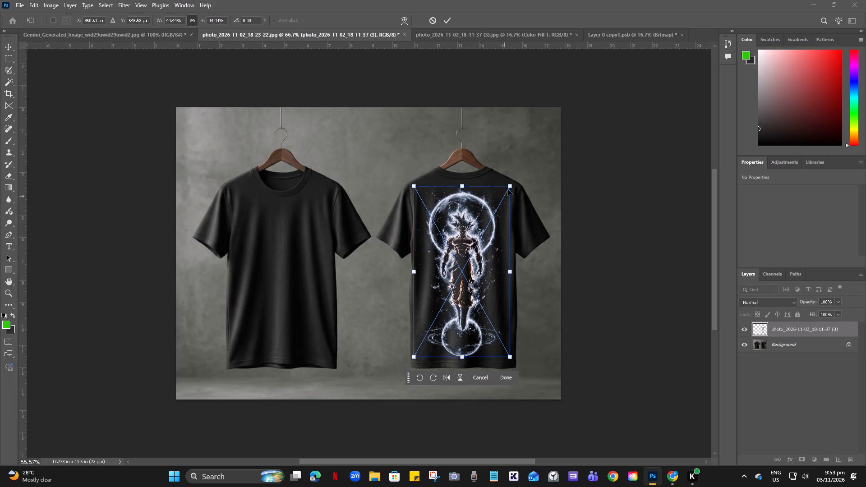
left_click_drag(509, 188, 496, 204)
left_click_drag(460, 289, 465, 271)
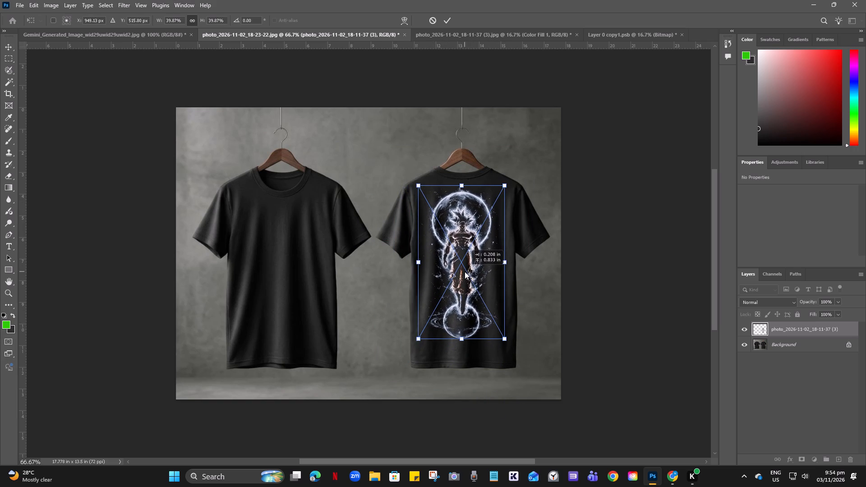
left_click_drag(465, 271, 466, 271)
left_click_drag(508, 184, 479, 220)
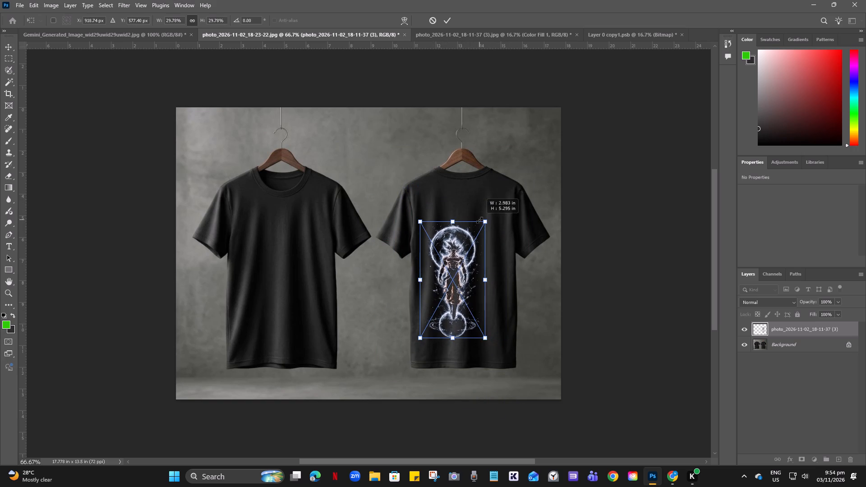
left_click_drag(479, 220, 479, 222)
left_click_drag(461, 286, 473, 253)
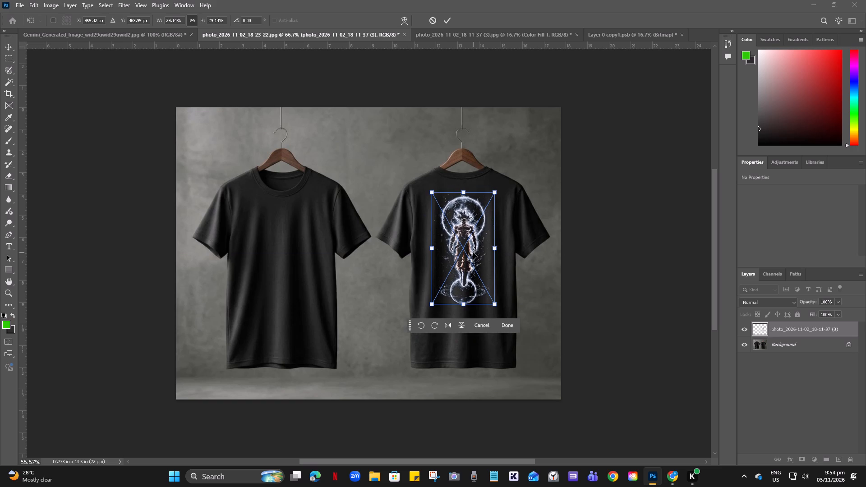
left_click(470, 256)
left_click_drag(493, 307, 497, 311)
left_click(476, 290)
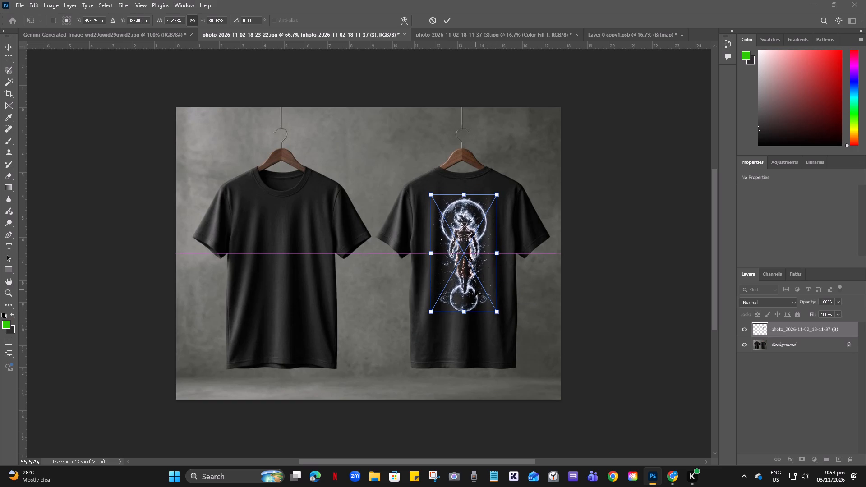
left_click(497, 314)
left_click_drag(468, 294, 467, 293)
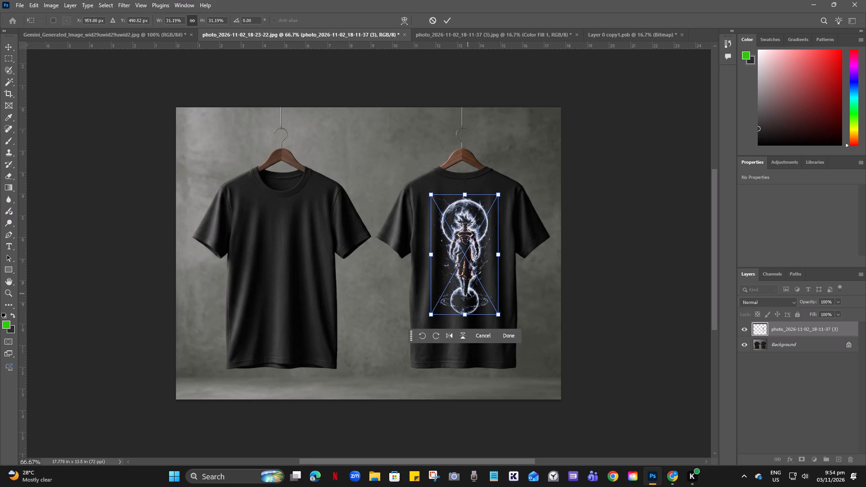
left_click_drag(467, 293, 467, 289)
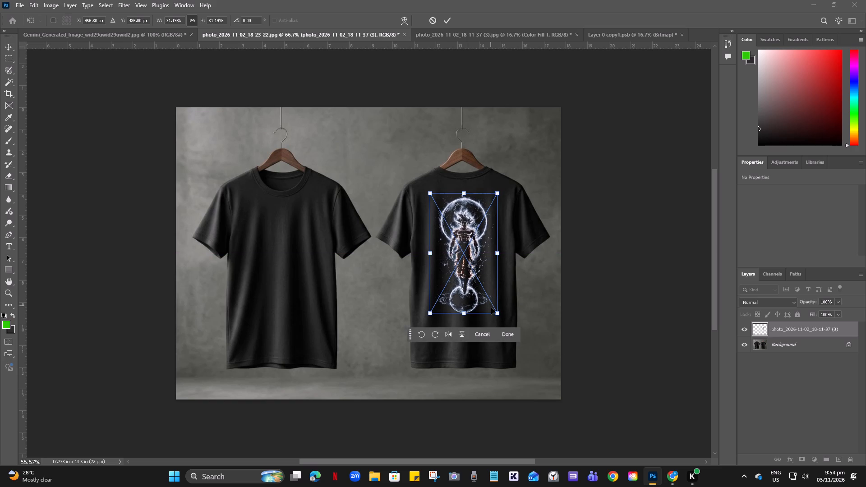
left_click(506, 336)
left_click(556, 308)
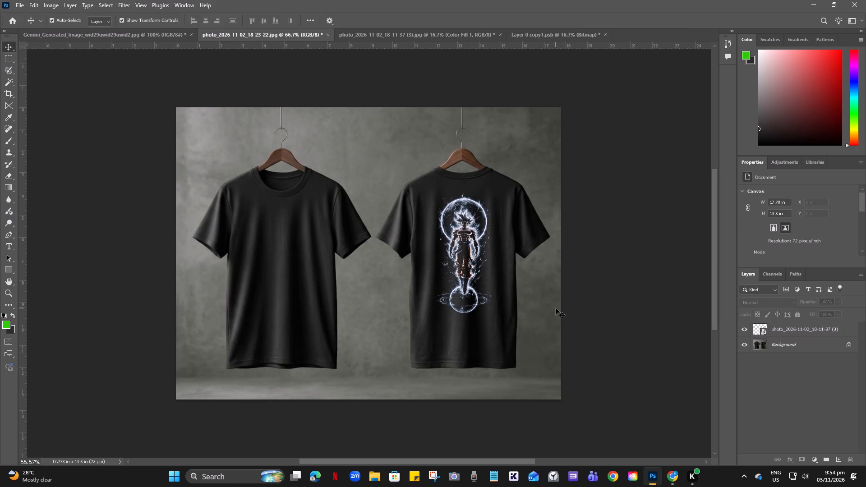
Check the figure print on the shirt's back at closer range and nudge it slightly upward.
key("ctrl+plus")
key("ctrl+plus")
key("ctrl+plus")
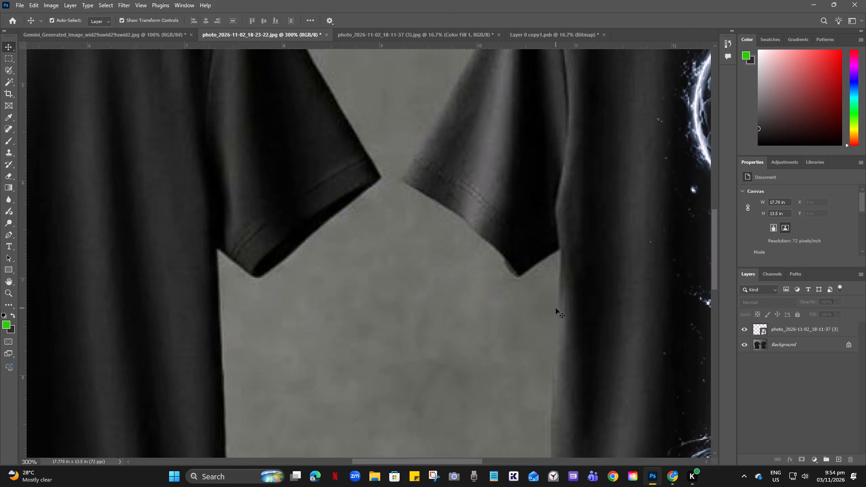
key("ctrl+minus")
key("ctrl+minus")
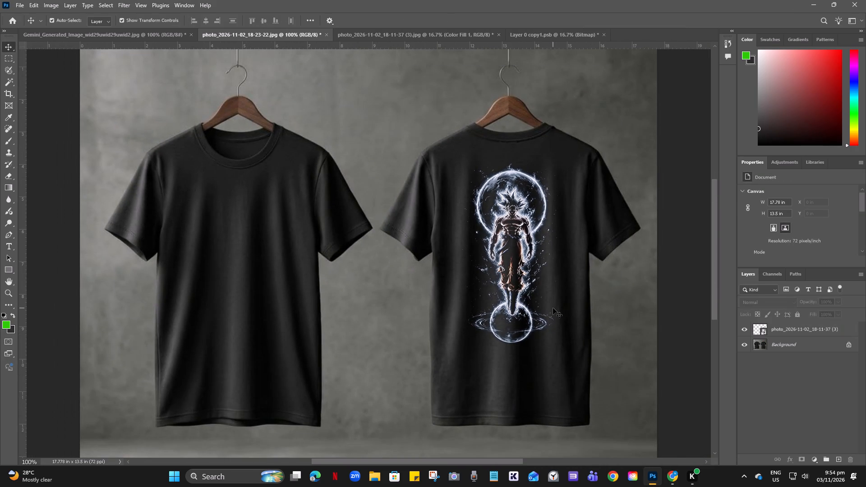
left_click(630, 308)
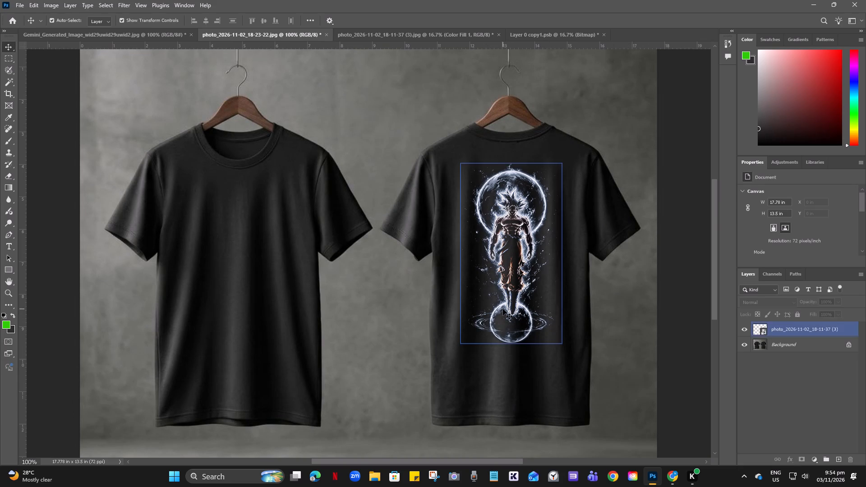
left_click(503, 309)
left_click_drag(504, 305, 503, 300)
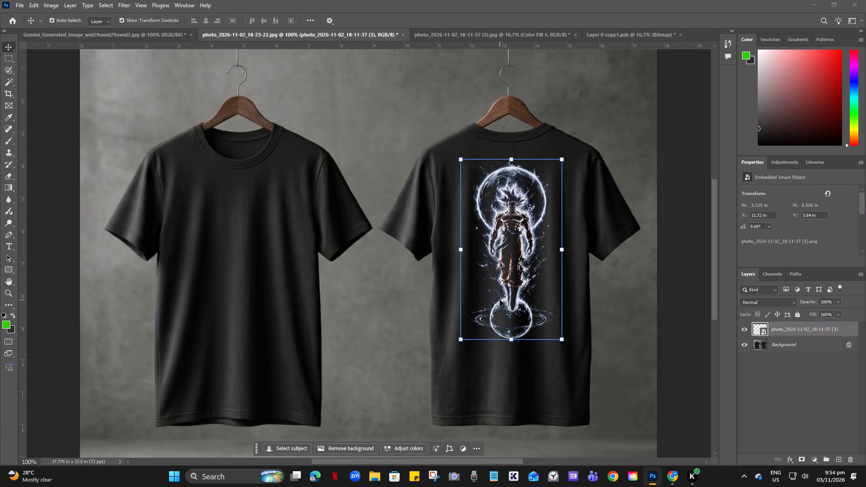
Open the Ultra Instinct Goku poster image photo_2026-11-02_18-11-37 (2) from the Telegram Desktop folder as a separate document.
left_click(599, 313)
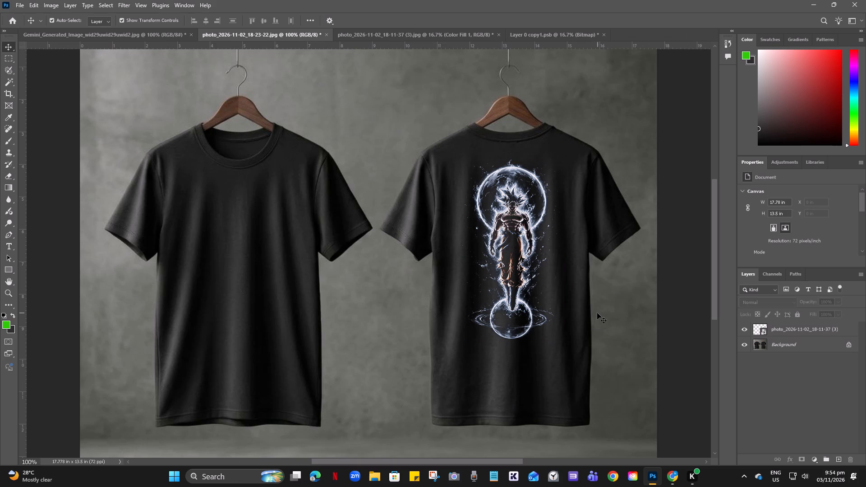
left_click(16, 2)
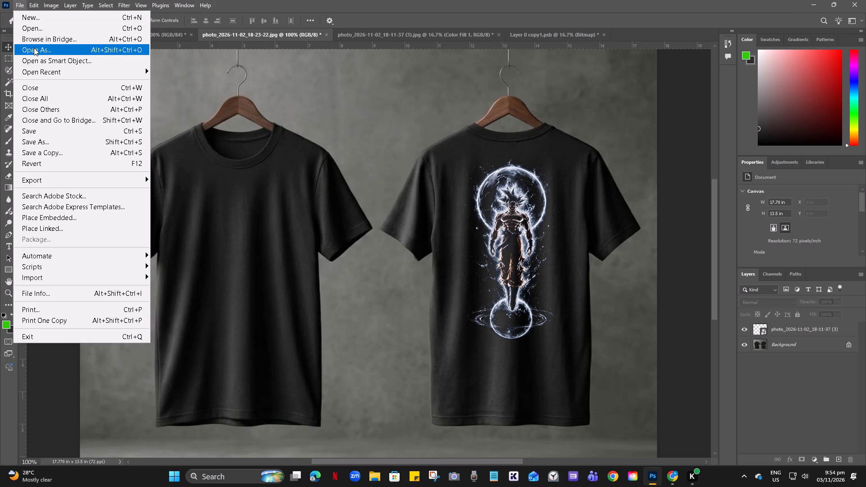
left_click(32, 30)
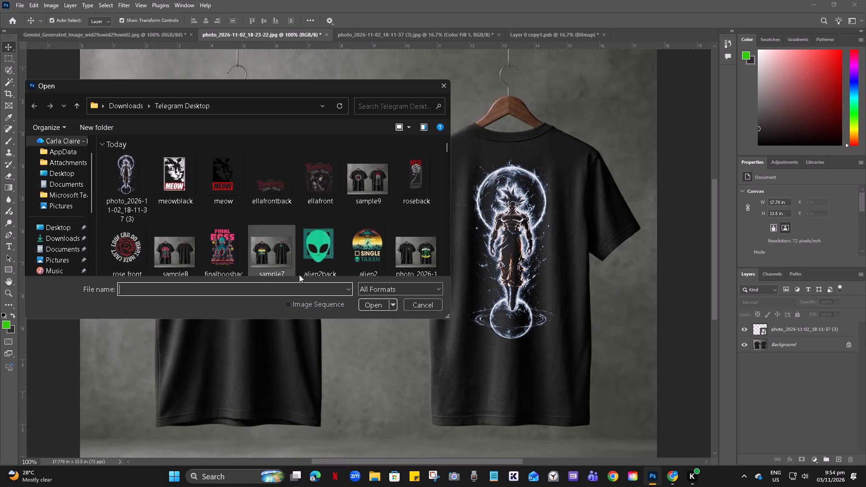
scroll(305, 269, "down", 9)
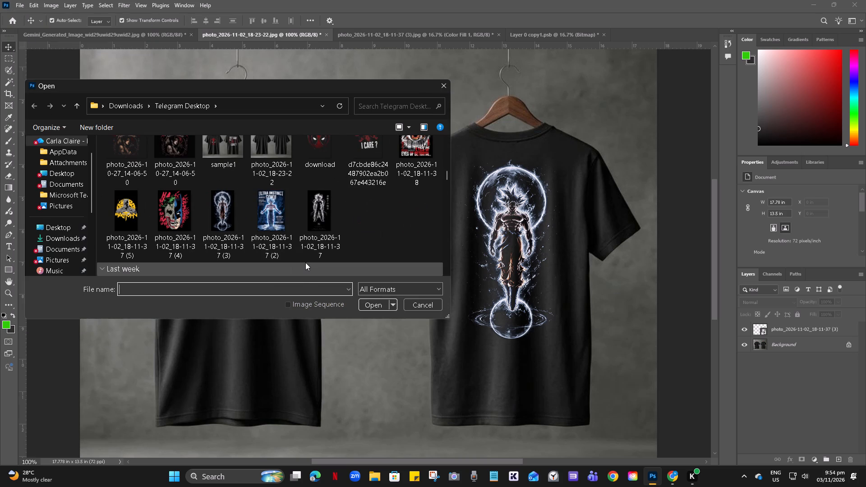
left_click(273, 217)
left_click(373, 303)
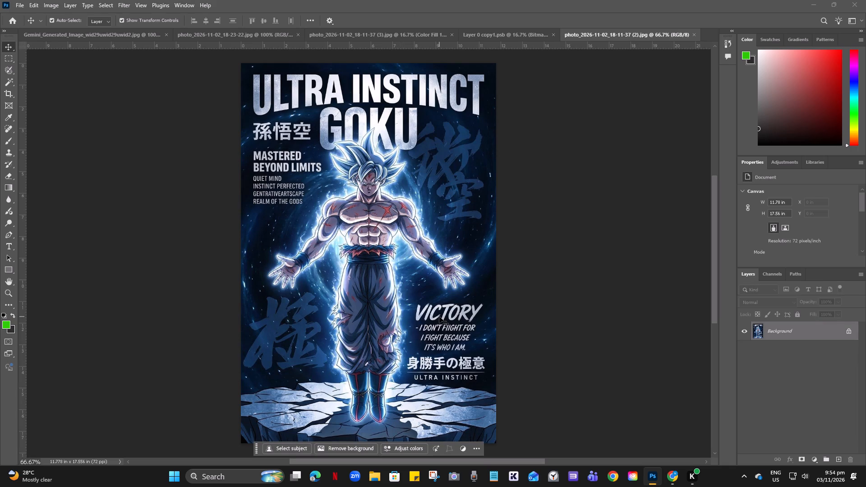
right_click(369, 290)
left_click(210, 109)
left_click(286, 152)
Set the Ultra Instinct Goku poster's image resolution to 300 pixels/inch.
left_click(313, 204)
left_click(290, 221)
left_click(323, 293)
left_click(46, 3)
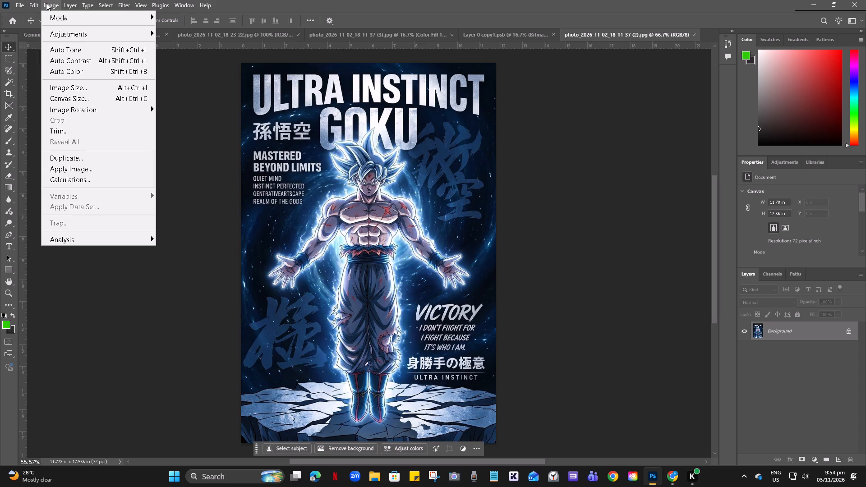
left_click(68, 92)
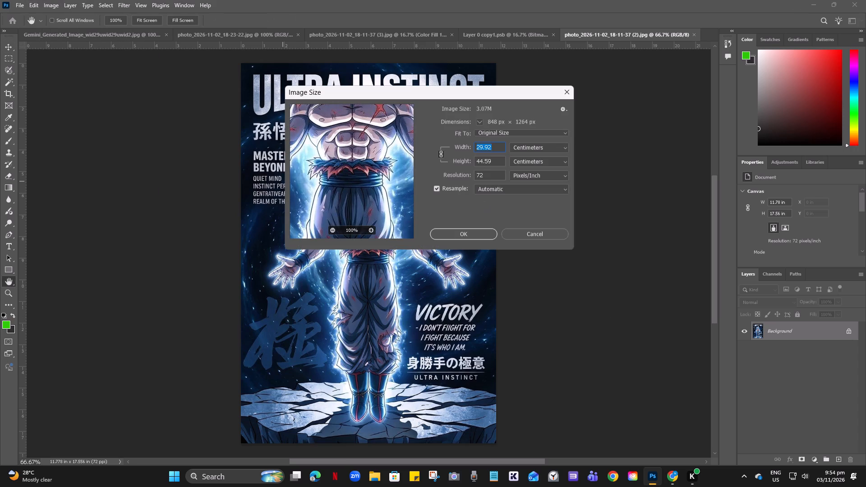
left_click_drag(493, 176, 412, 173)
key("BackSpace")
type("300")
key("Return")
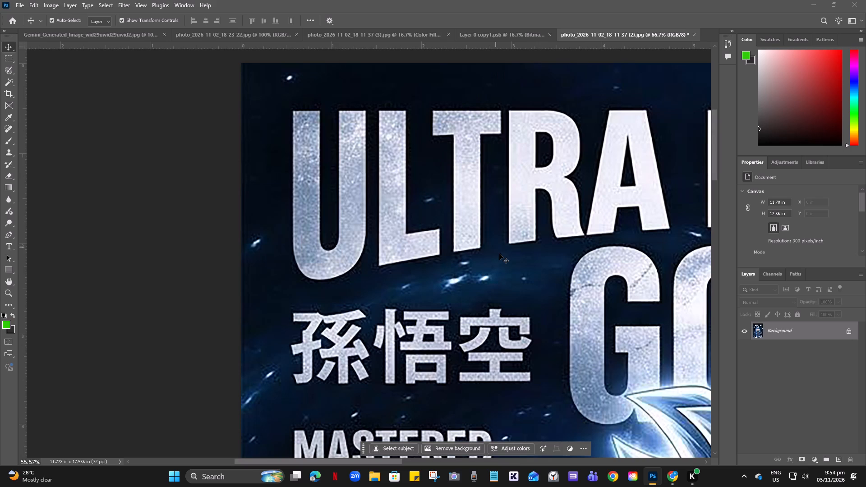
Duplicate the poster's Background layer and convert the copy to a smart object.
key("ctrl+minus")
key("ctrl+minus")
key("ctrl+minus")
key("ctrl+minus")
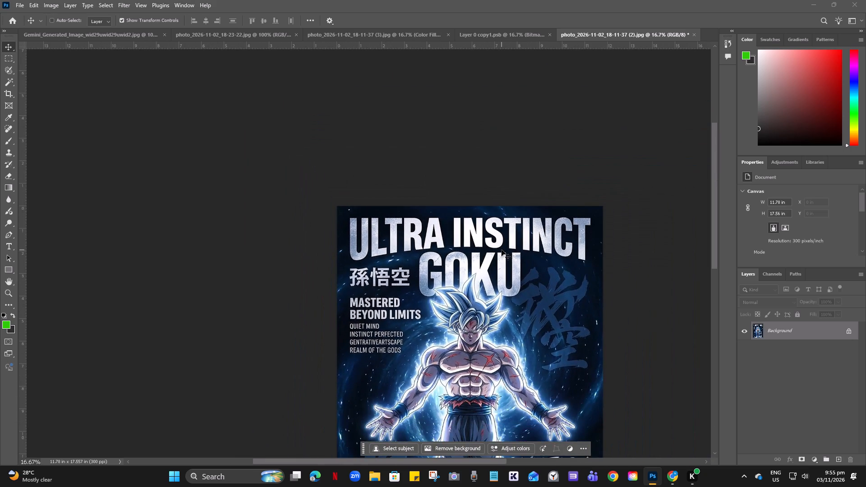
scroll(502, 249, "down", 19)
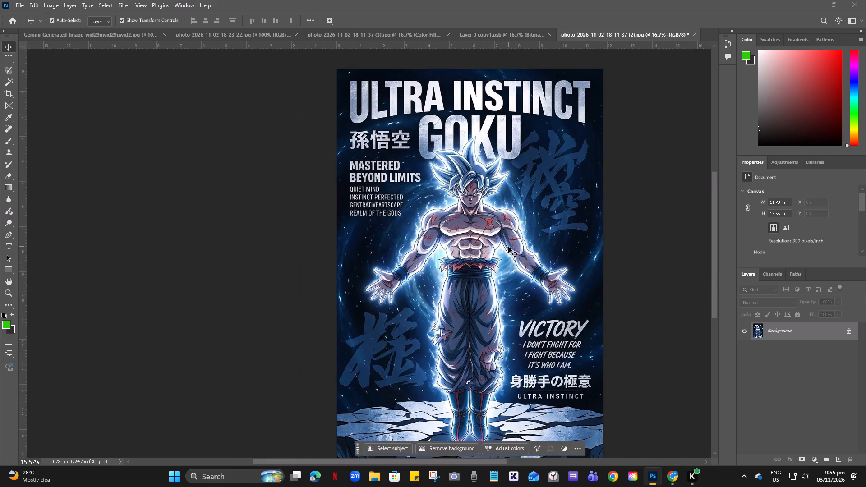
scroll(508, 247, "down", 5)
scroll(504, 272, "up", 1)
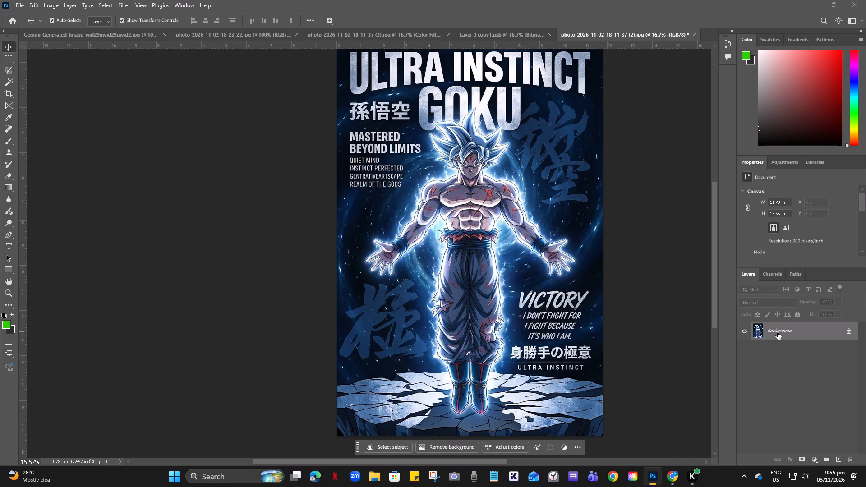
key("ctrl+j")
right_click(765, 331)
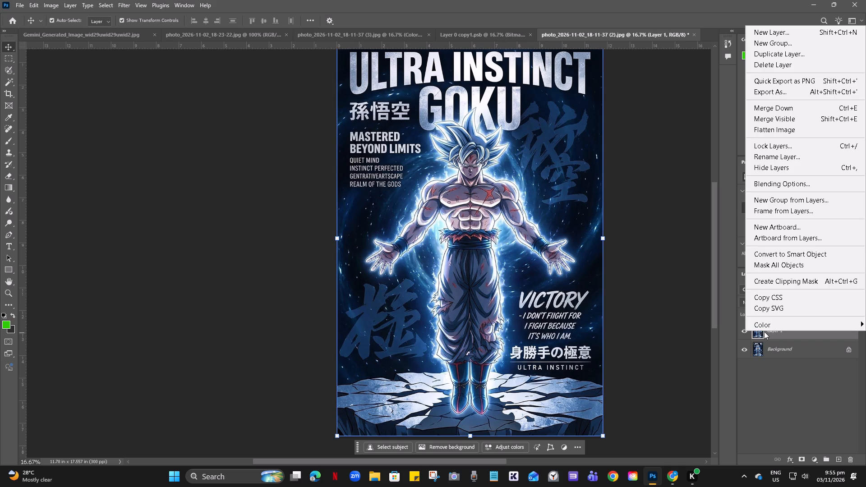
left_click(787, 253)
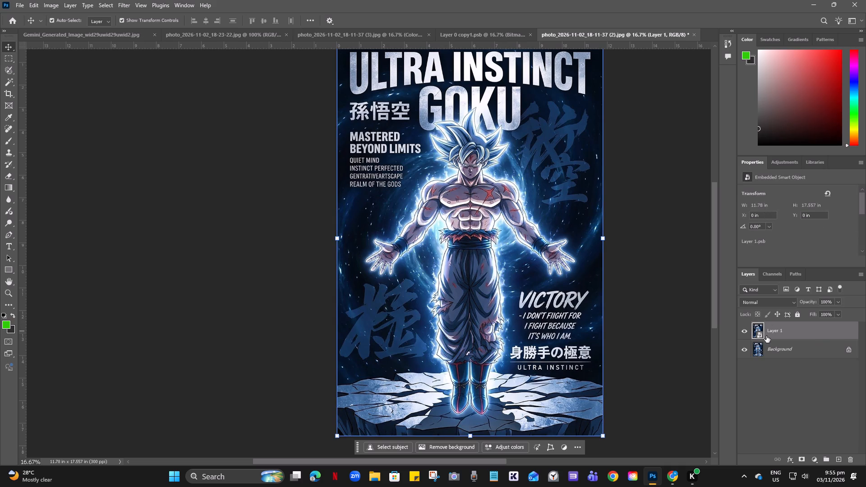
Open the contents of the poster's Layer 1 smart object for editing.
left_click(761, 335)
left_click(762, 335)
left_click(644, 305)
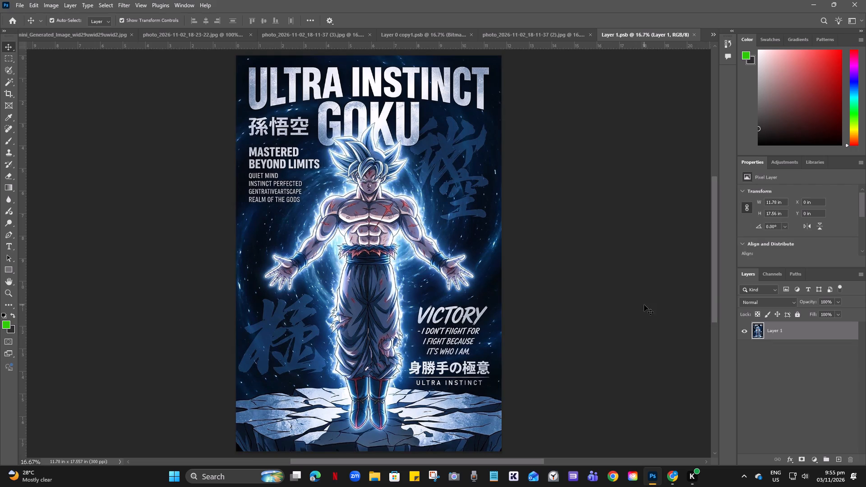
Convert the smart object's document to Grayscale mode.
left_click(51, 4)
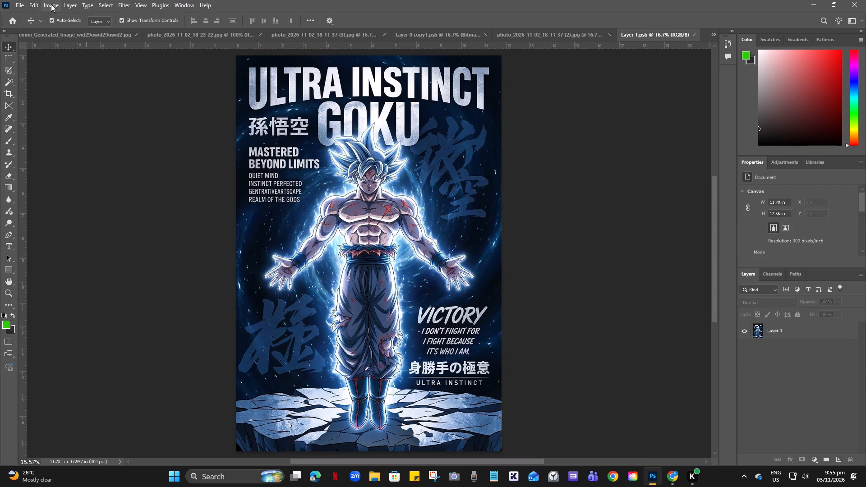
left_click(300, 149)
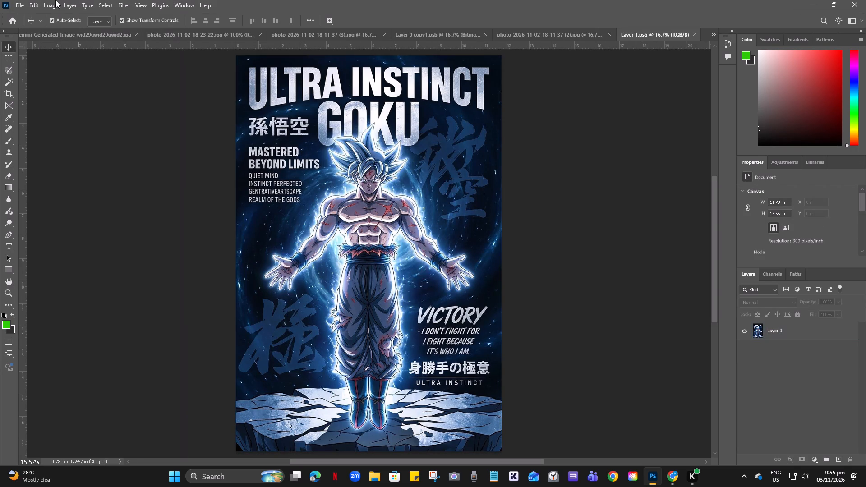
left_click(52, 2)
left_click(52, 15)
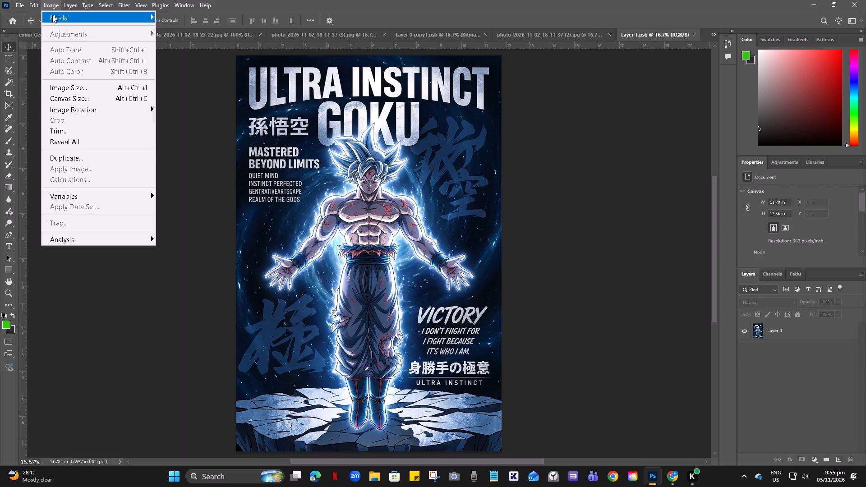
left_click(175, 27)
left_click(396, 190)
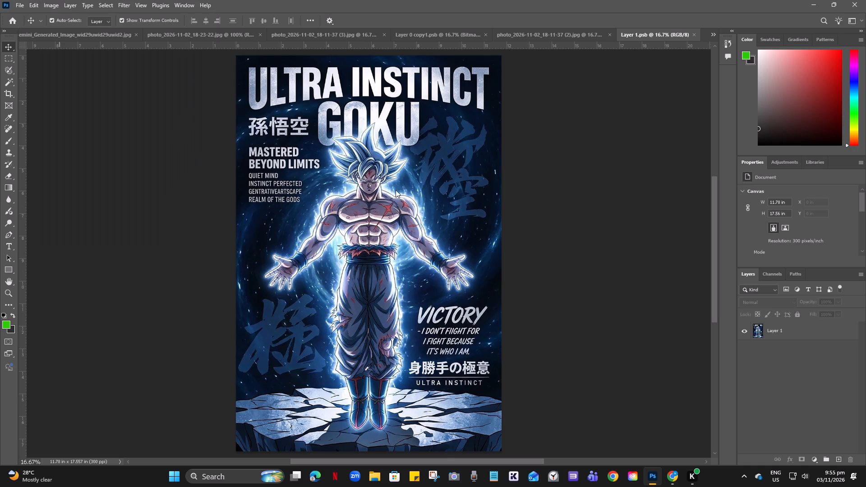
Apply Levels to the grayscale Layer 1 with input shadows 16, midtones 1.93 and highlights 252.
left_click(55, 4)
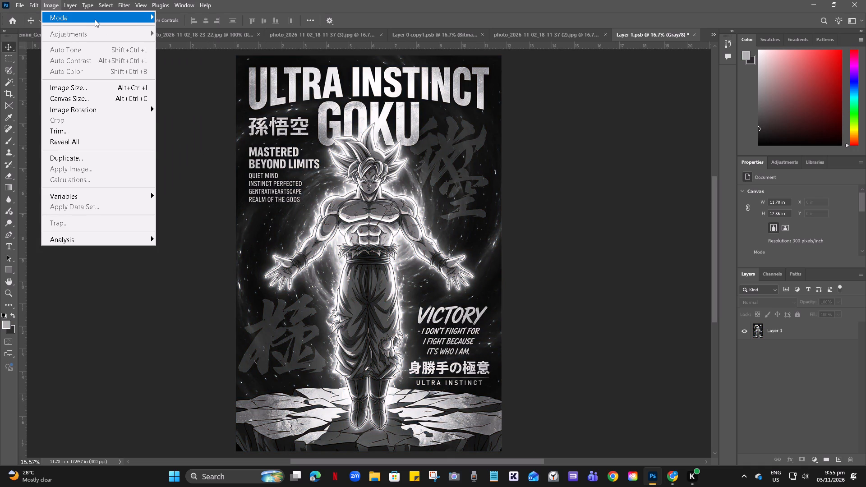
left_click(210, 198)
left_click(307, 207)
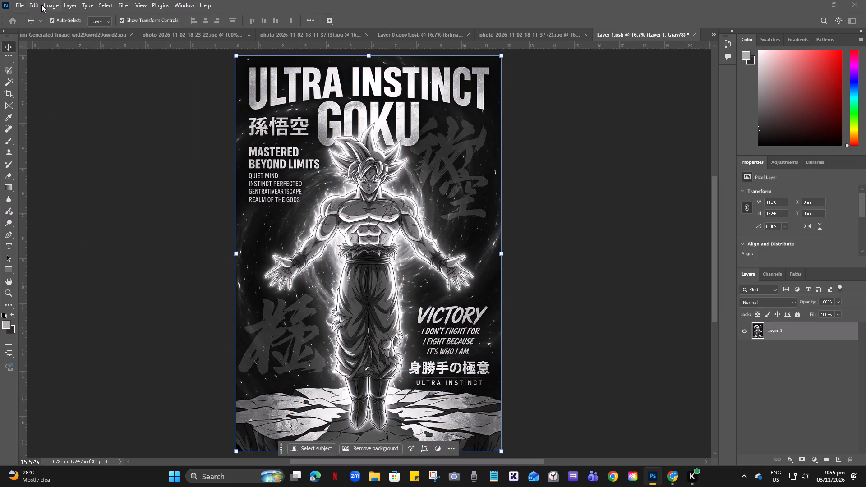
left_click(47, 5)
left_click(78, 35)
left_click(185, 46)
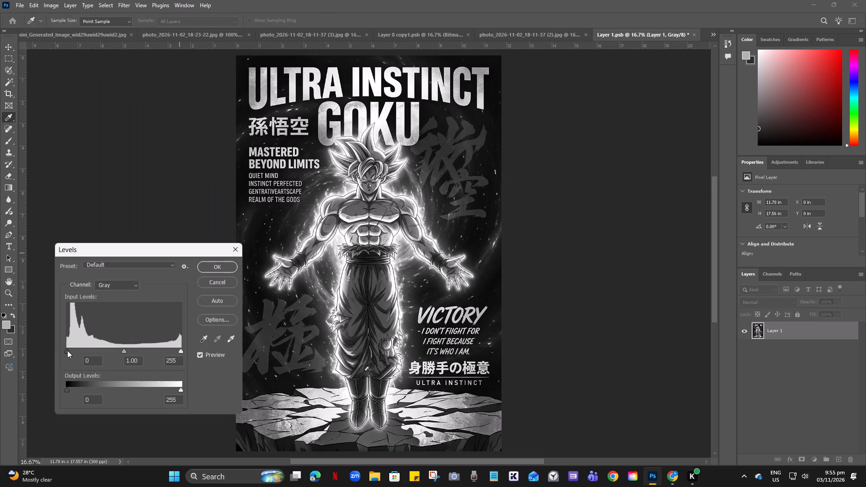
left_click_drag(67, 350, 74, 350)
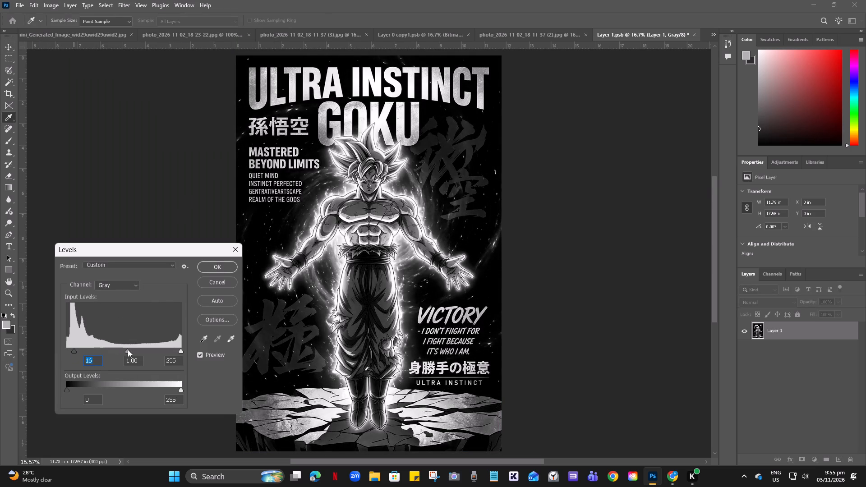
left_click(180, 351)
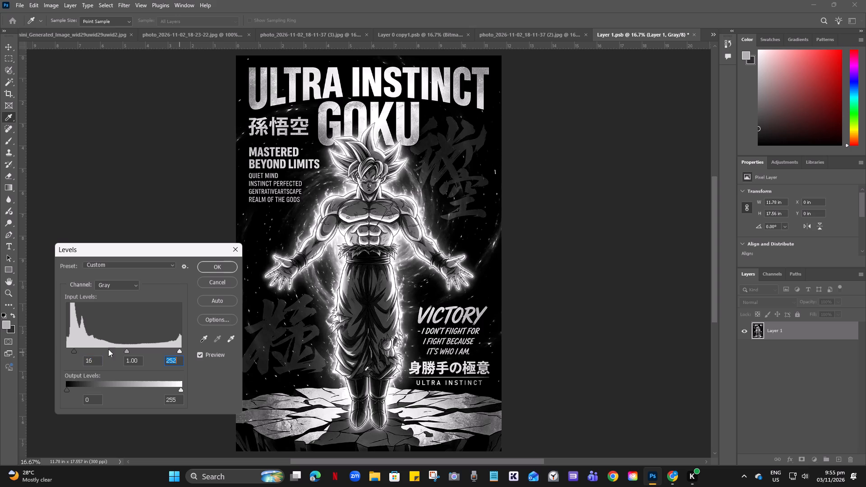
left_click_drag(124, 350, 98, 353)
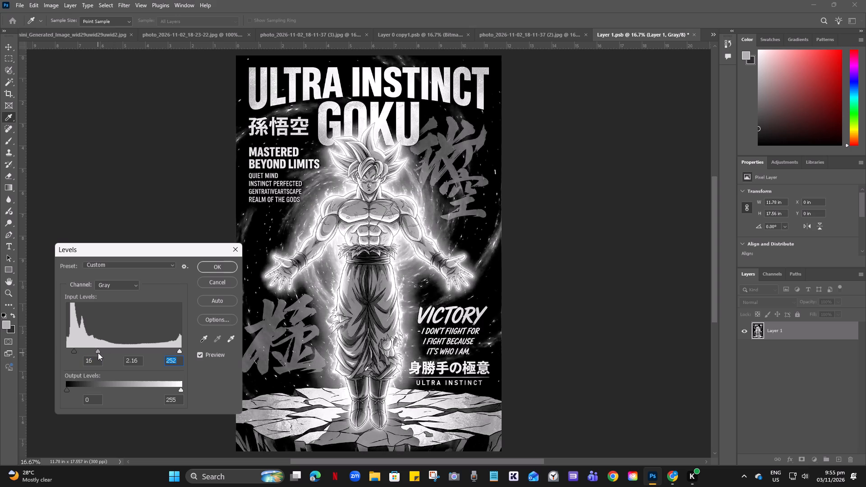
left_click_drag(98, 353, 93, 351)
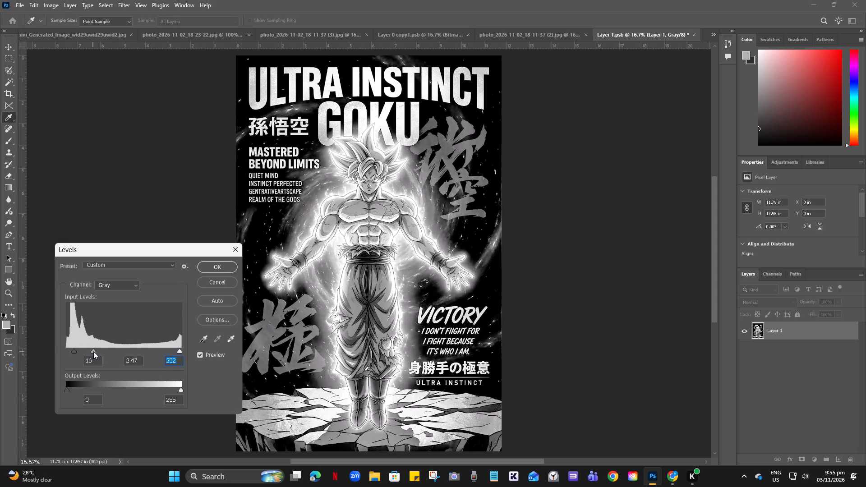
left_click_drag(93, 351, 102, 353)
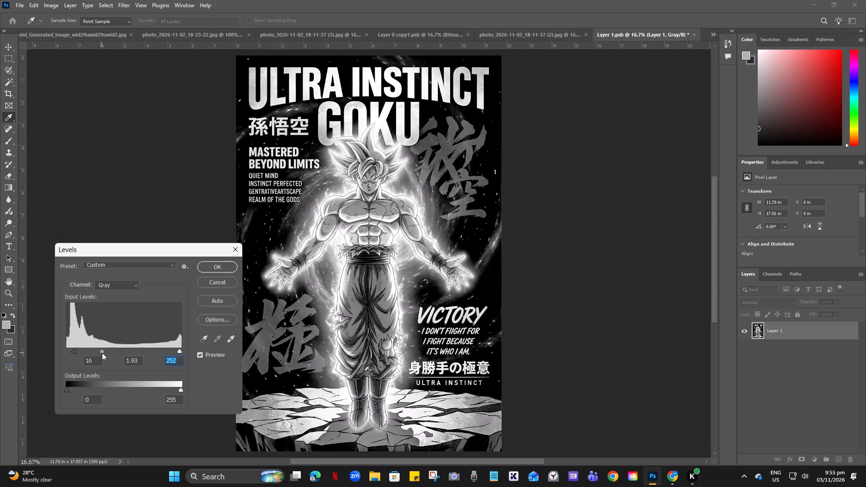
left_click_drag(102, 353, 101, 353)
left_click_drag(101, 353, 102, 353)
left_click(211, 266)
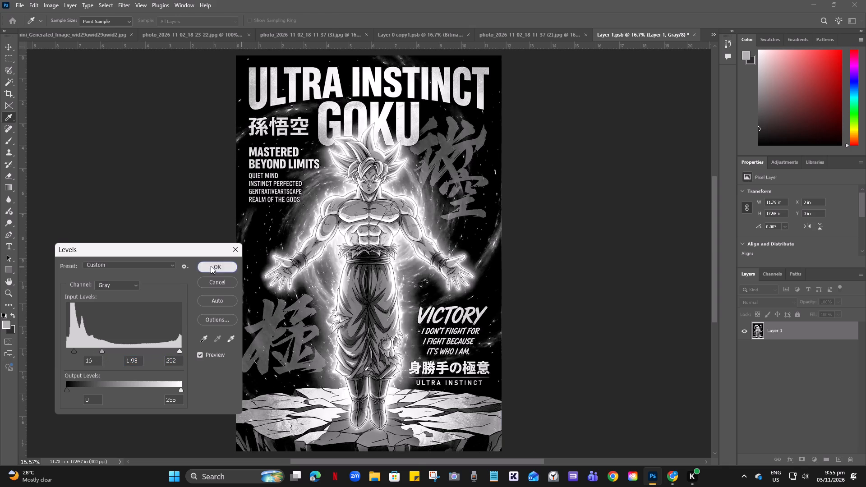
left_click(573, 299)
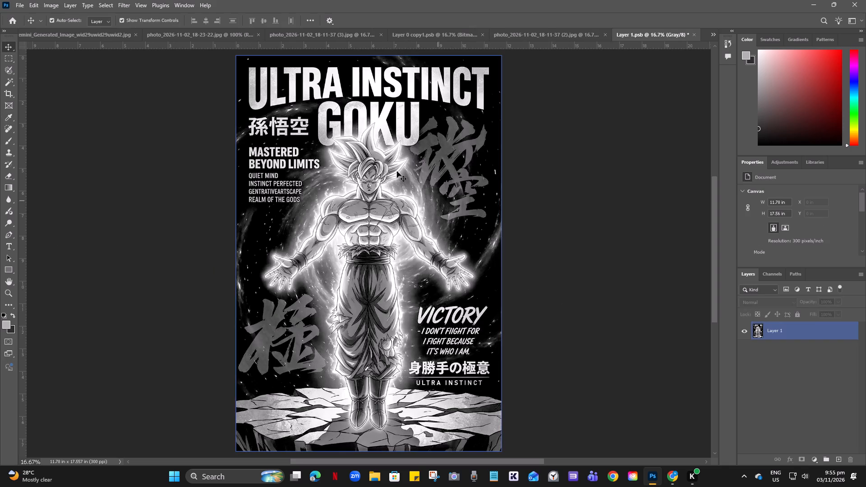
Convert the grayscale document to Bitmap at 300 pixels/inch using a round halftone screen of 30 lines/inch at 25.5 degrees.
left_click(440, 215)
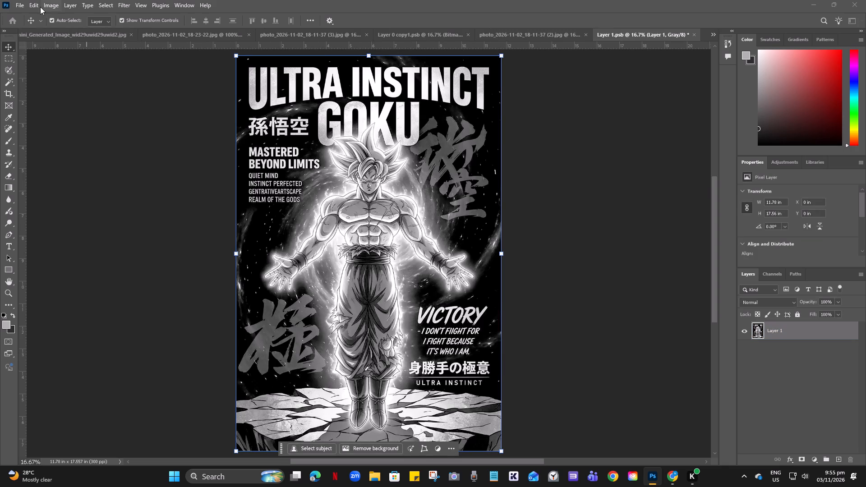
left_click(47, 5)
left_click(57, 17)
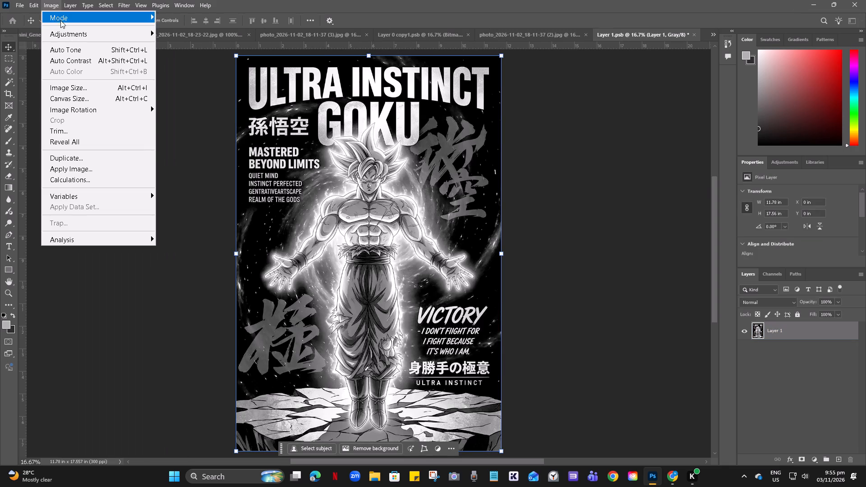
left_click(169, 19)
left_click(390, 178)
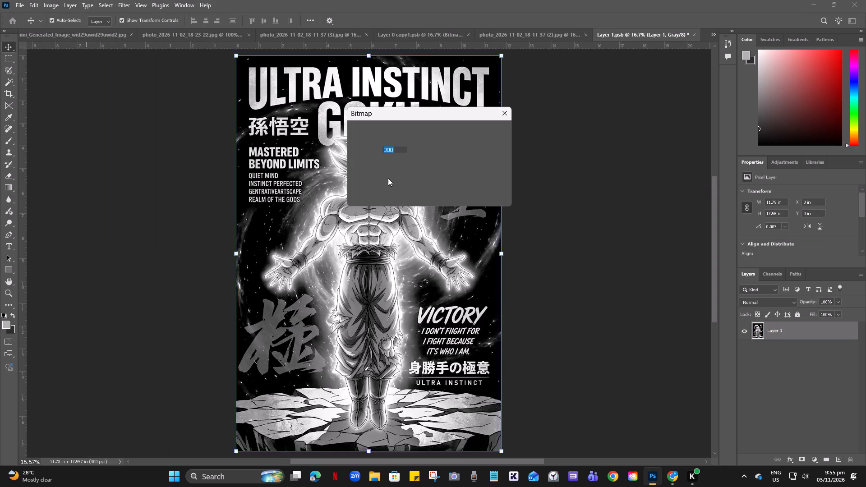
left_click(488, 133)
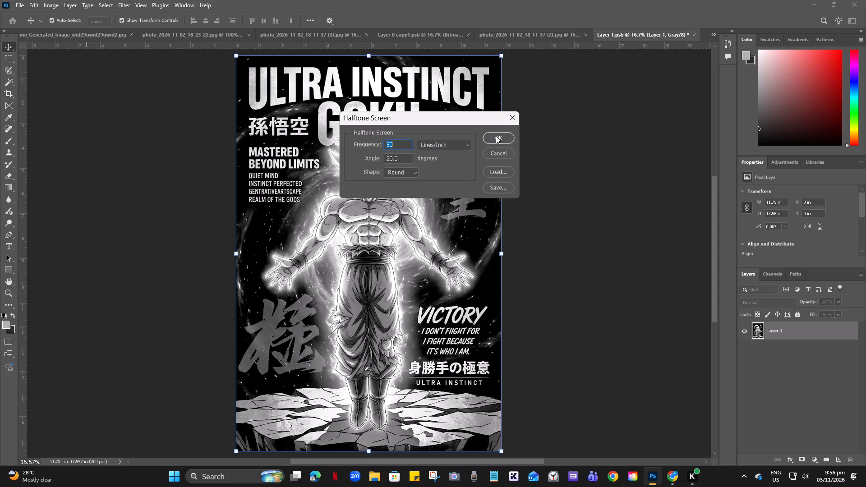
left_click(496, 136)
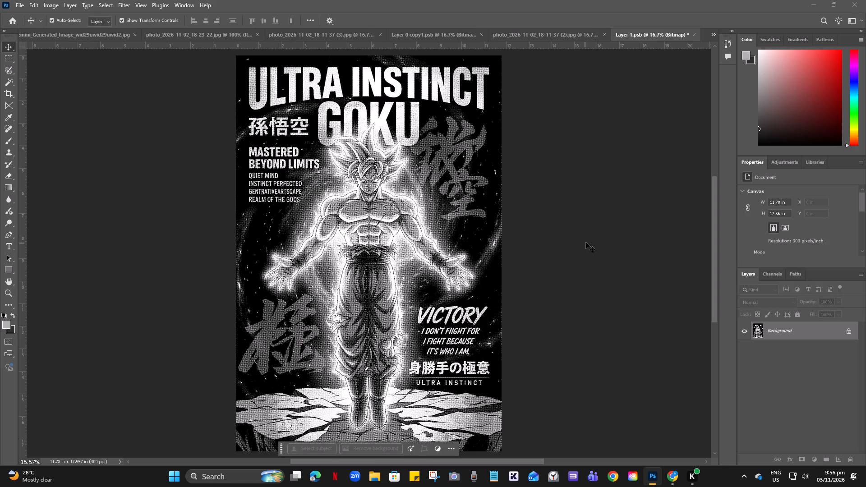
left_click(602, 252)
Copy the entire halftone bitmap and paste it into a new layer mask on the color poster's Layer 1.
key("ctrl+a")
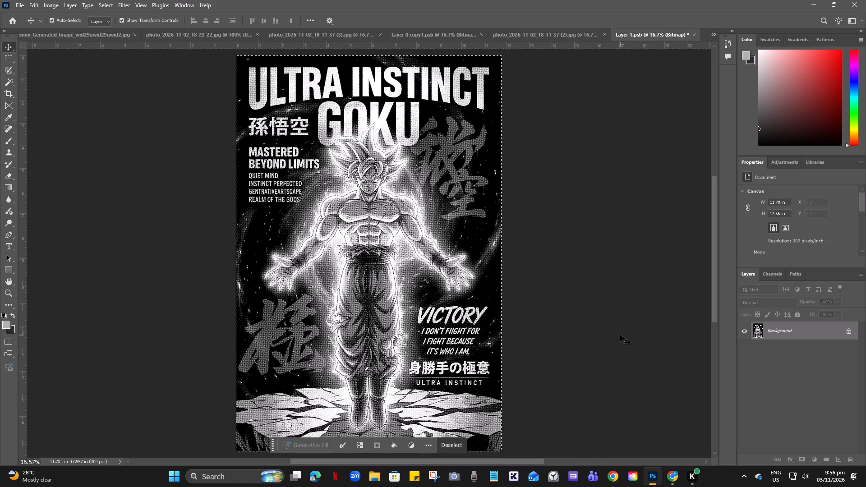
key("ctrl+c")
left_click(514, 33)
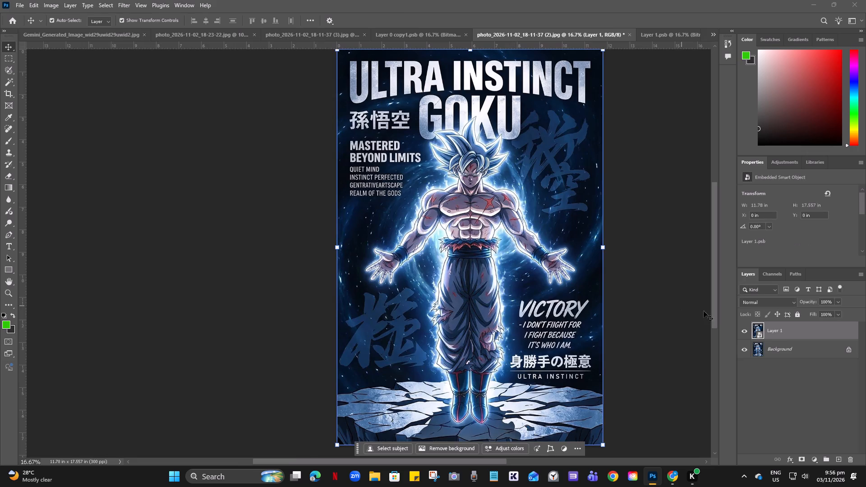
left_click(802, 459)
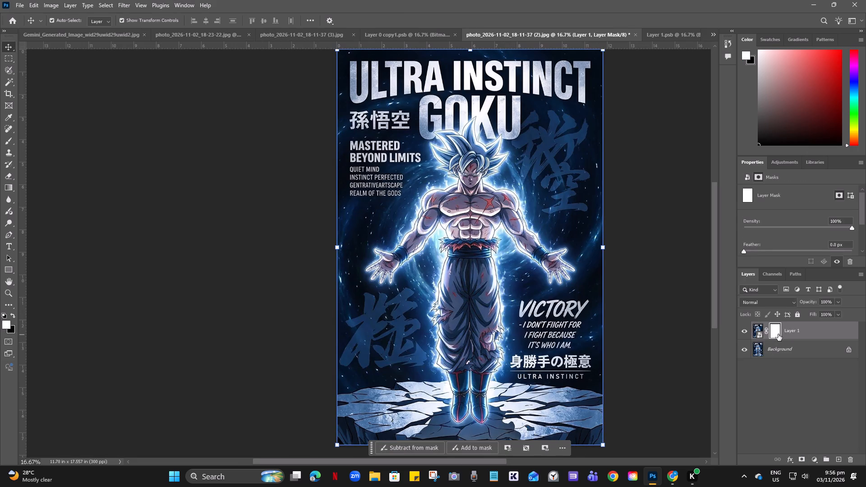
left_click(778, 334, "alt")
key("ctrl+v")
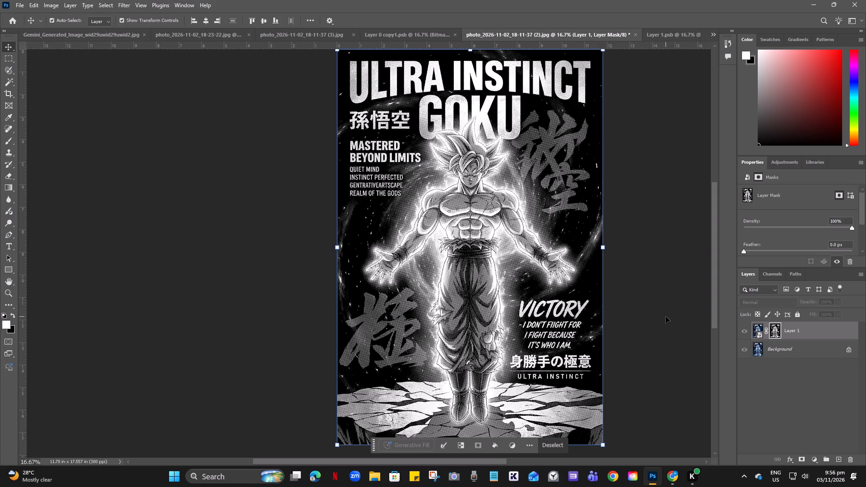
left_click(666, 317)
Add a black Solid Color fill layer to the color poster document.
left_click(815, 460)
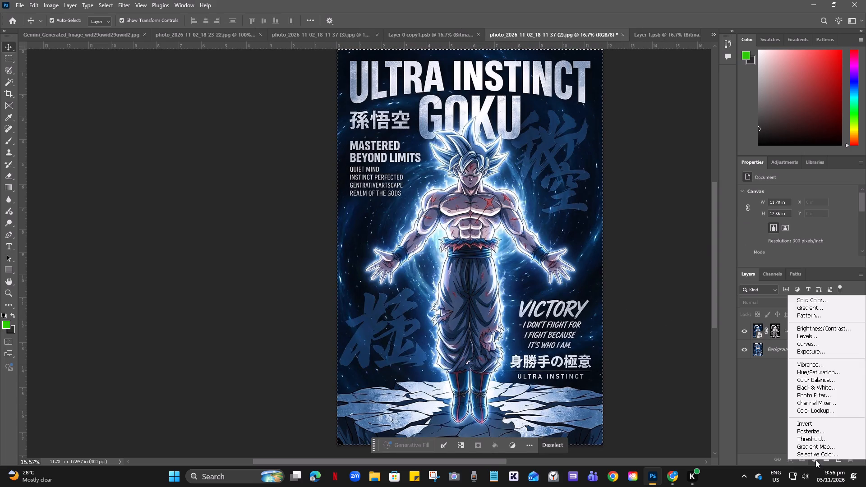
left_click(805, 298)
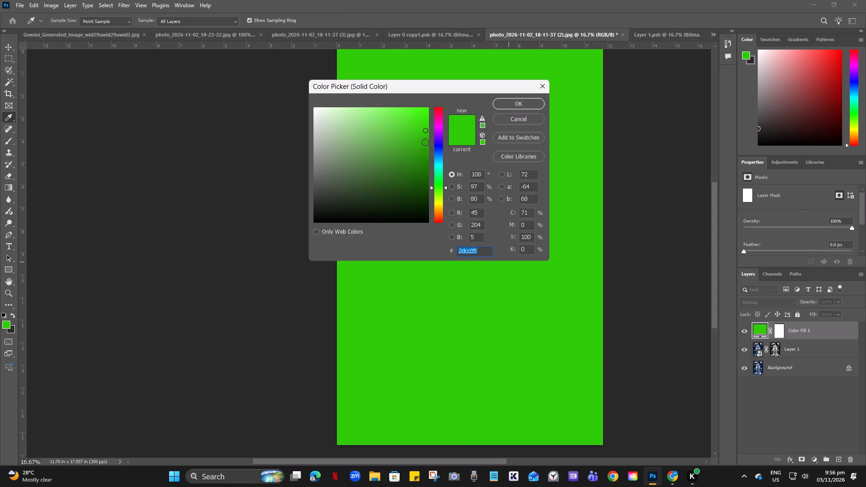
left_click_drag(427, 130, 319, 221)
left_click(529, 105)
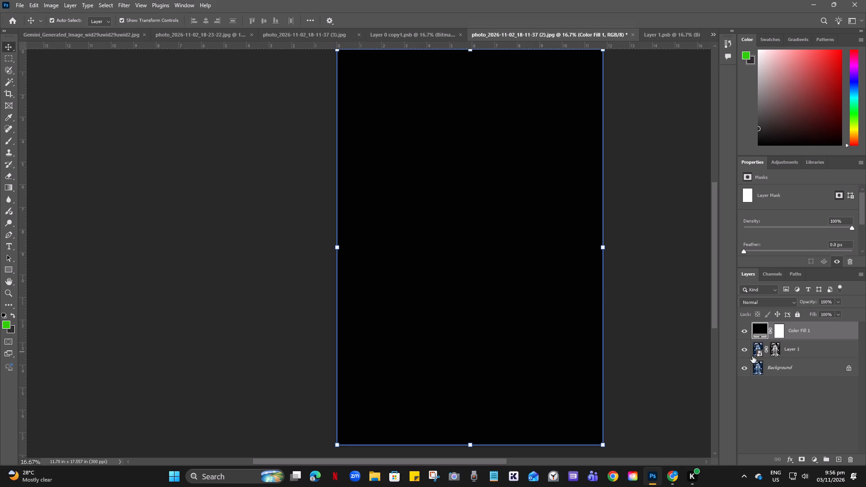
left_click(680, 347)
Unlock the Background layer and move the black fill layer beneath it to the bottom of the layer stack.
left_click_drag(803, 326, 809, 374)
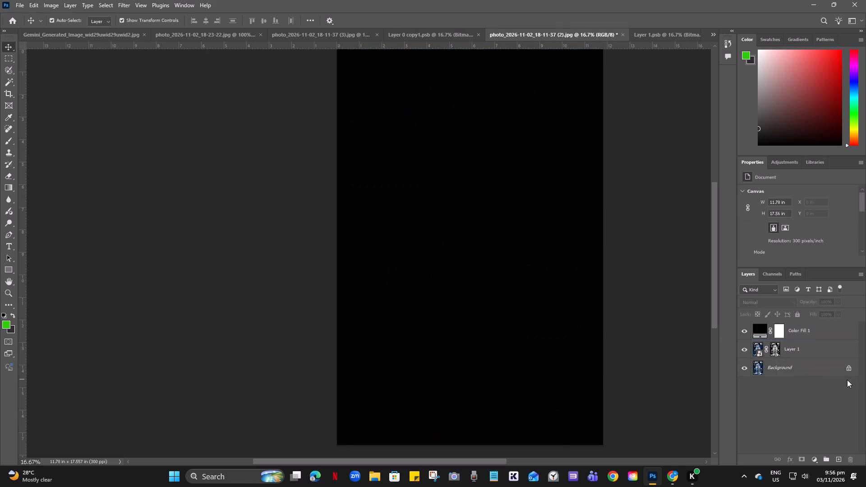
left_click(850, 369)
left_click_drag(812, 332, 815, 380)
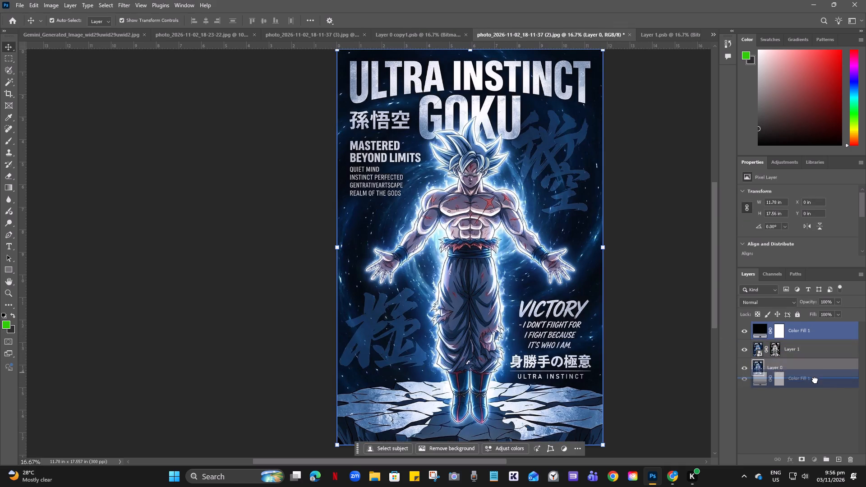
left_click_drag(815, 380, 815, 384)
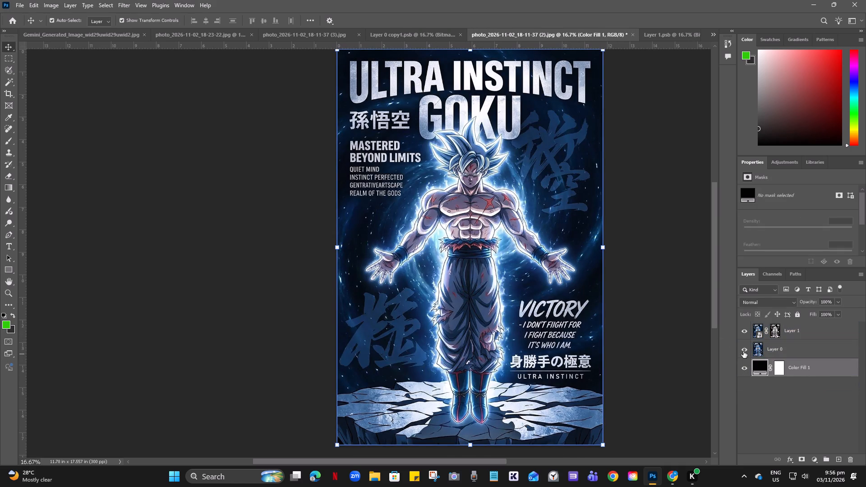
Hide the original poster layer, Layer 0, and check the halftone-masked artwork with and without the black fill behind it.
left_click(743, 351)
left_click(745, 369)
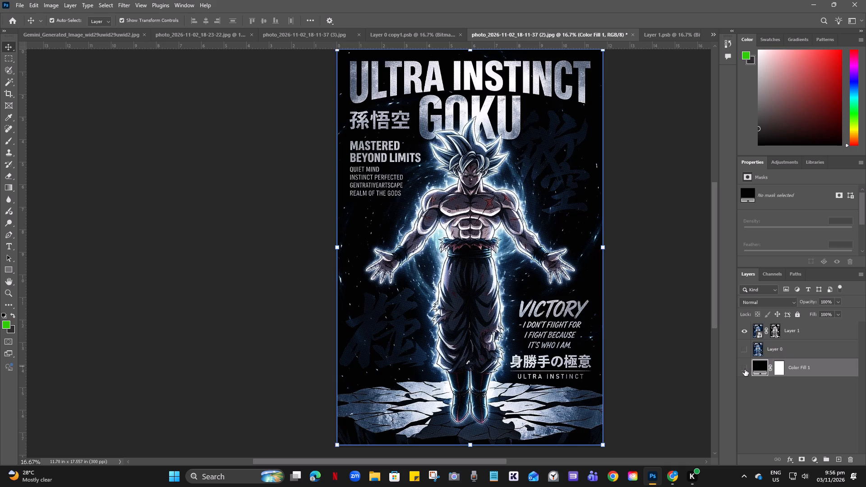
double_click(745, 369)
left_click(745, 369)
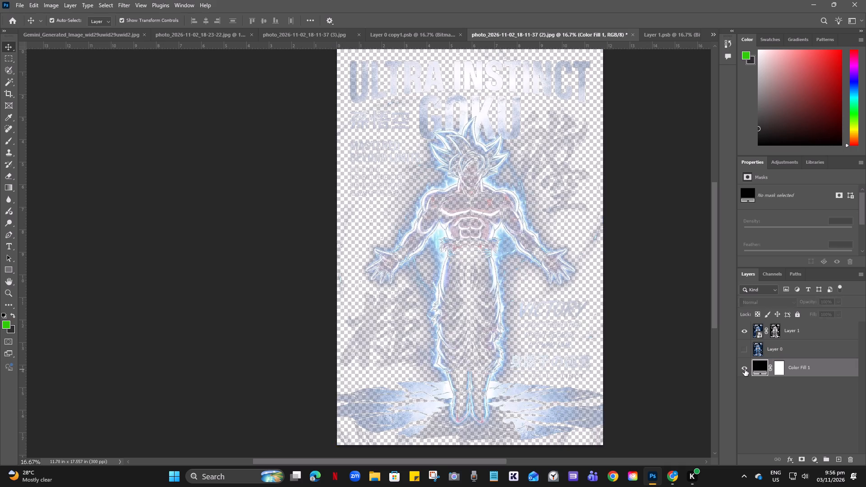
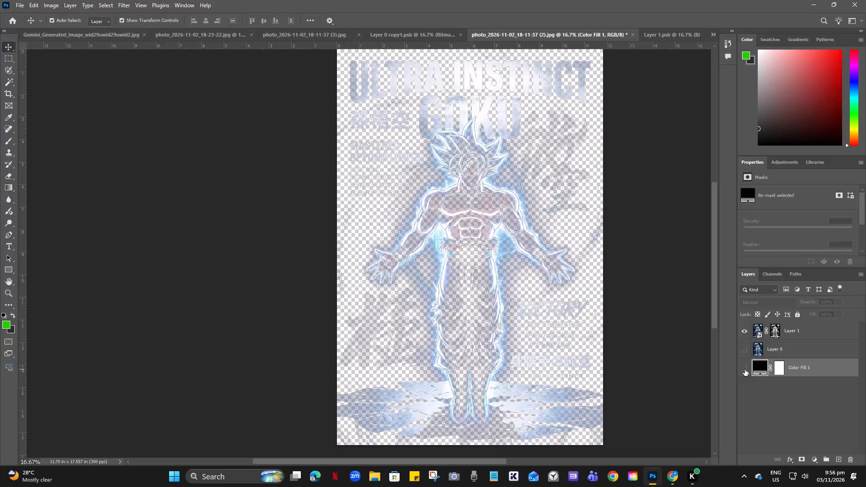
Compare the halftone-masked Goku poster with and without the black Color Fill 1 layer, leaving the fill hidden.
left_click(745, 369)
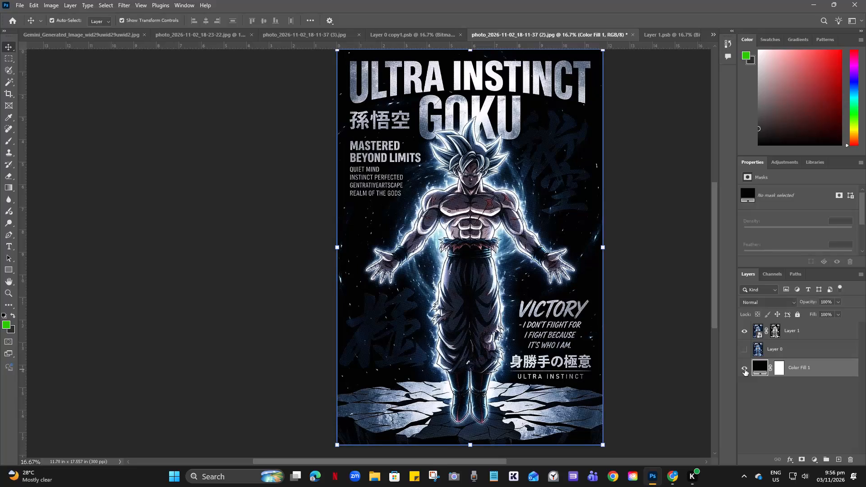
double_click(745, 369)
left_click(745, 369)
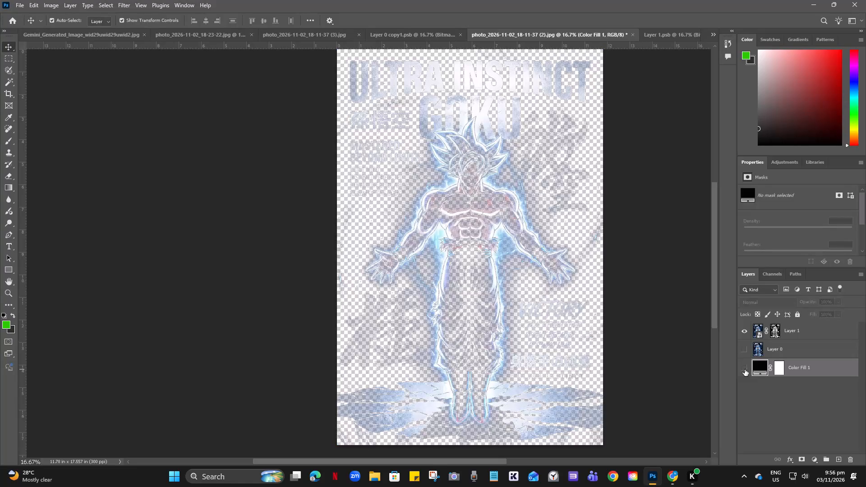
Export the transparent halftone Goku poster as a PNG named gokublack in the Telegram Desktop downloads folder.
left_click(18, 3)
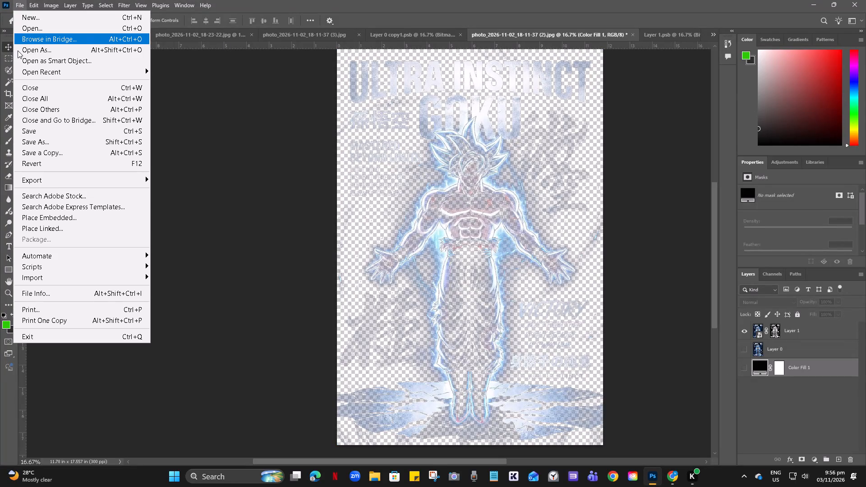
left_click(60, 177)
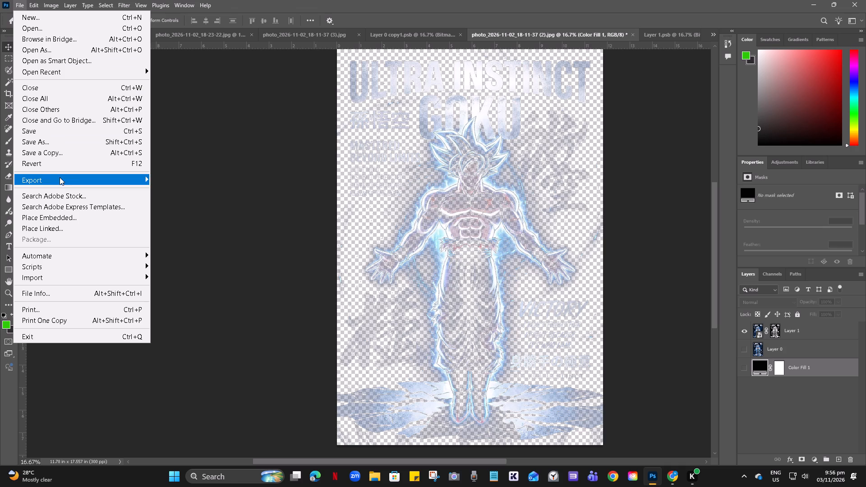
left_click(169, 180)
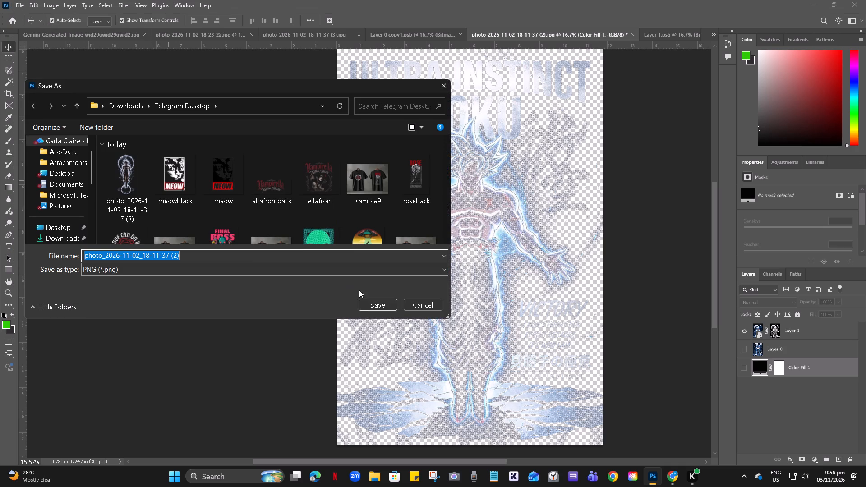
key("BackSpace")
key("BackSpace")
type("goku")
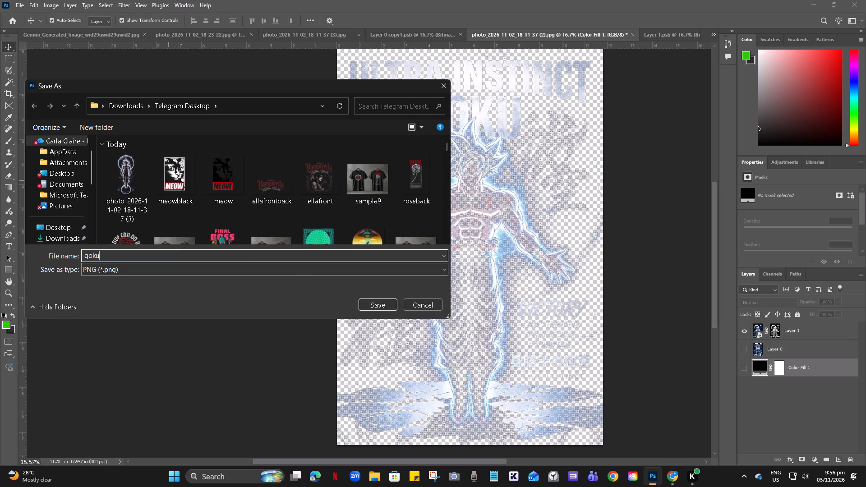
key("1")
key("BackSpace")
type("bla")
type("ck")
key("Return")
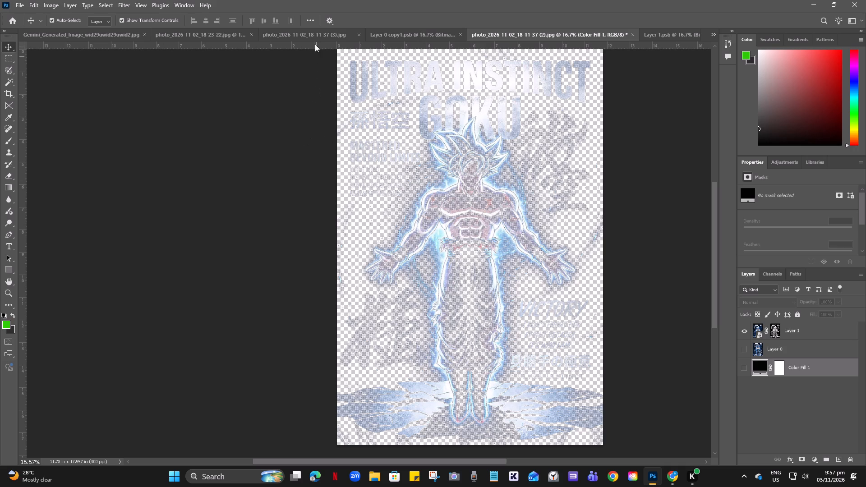
Return to the black T-shirt mockup document and select the glowing-moon fighter artwork on the shirt's back.
left_click(310, 32)
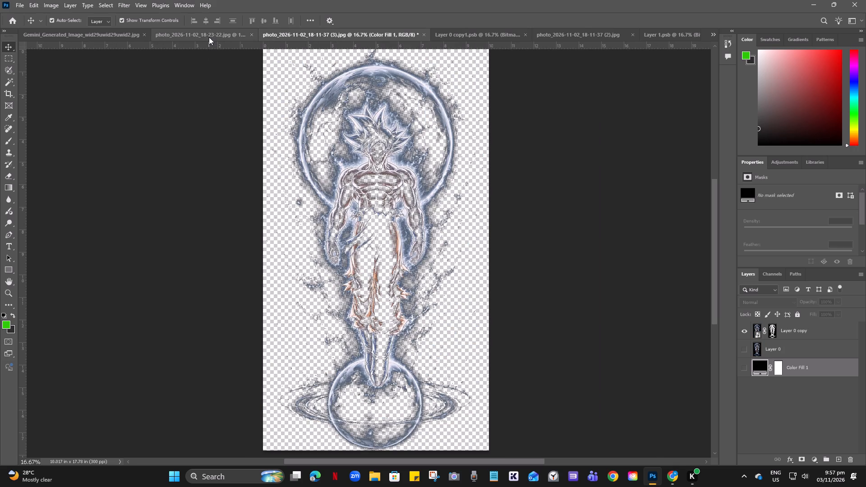
left_click(209, 35)
left_click(524, 244)
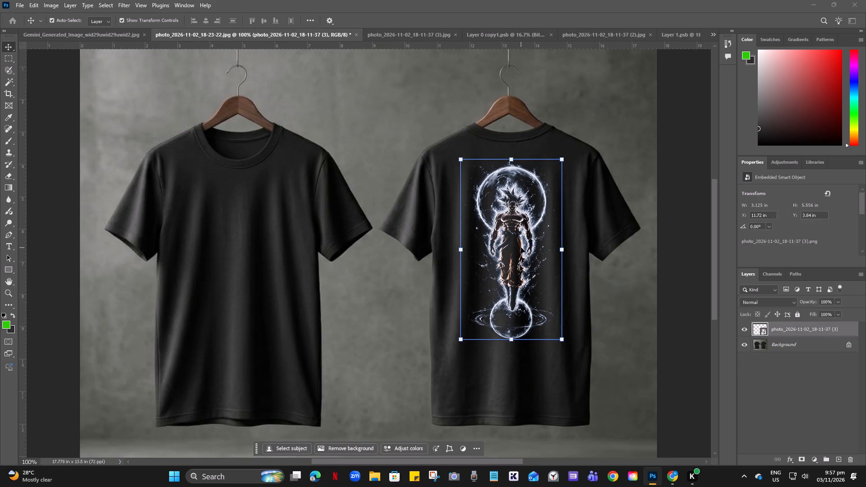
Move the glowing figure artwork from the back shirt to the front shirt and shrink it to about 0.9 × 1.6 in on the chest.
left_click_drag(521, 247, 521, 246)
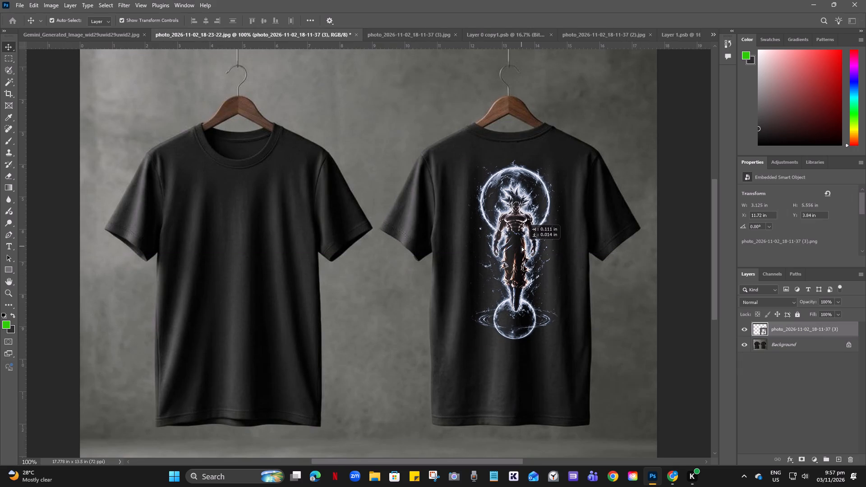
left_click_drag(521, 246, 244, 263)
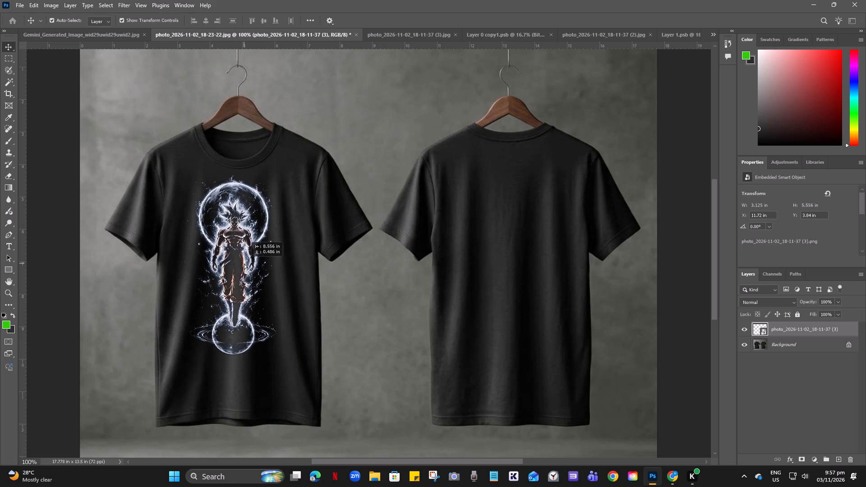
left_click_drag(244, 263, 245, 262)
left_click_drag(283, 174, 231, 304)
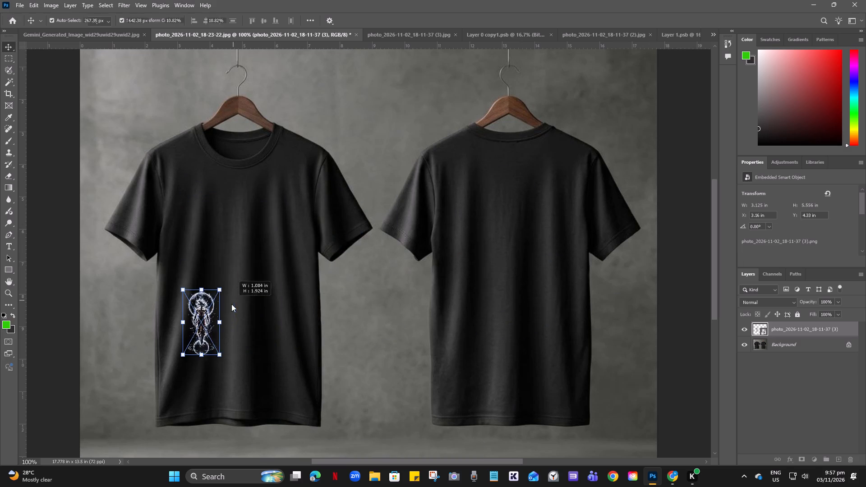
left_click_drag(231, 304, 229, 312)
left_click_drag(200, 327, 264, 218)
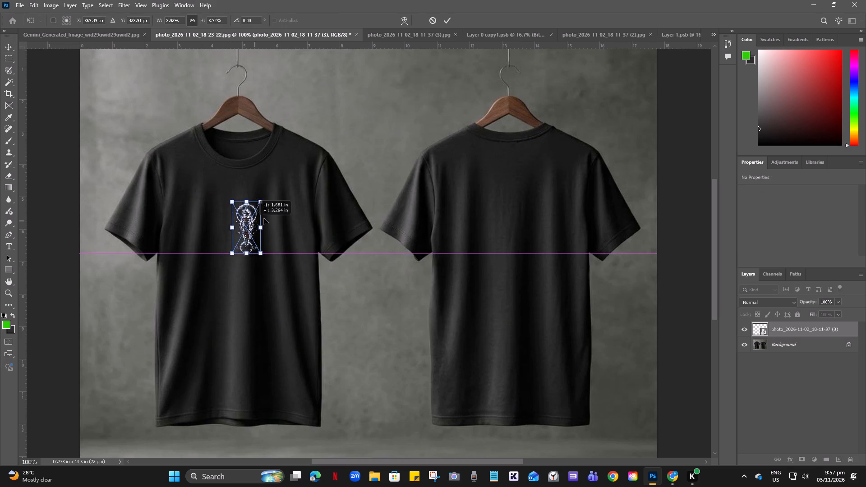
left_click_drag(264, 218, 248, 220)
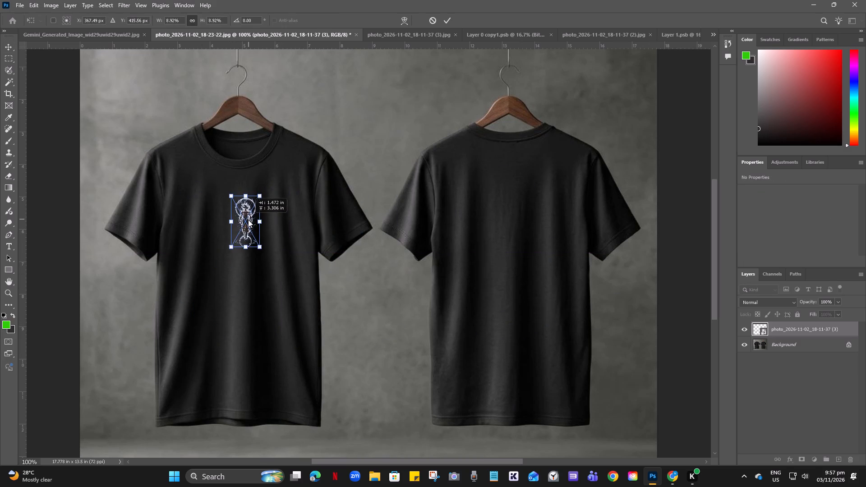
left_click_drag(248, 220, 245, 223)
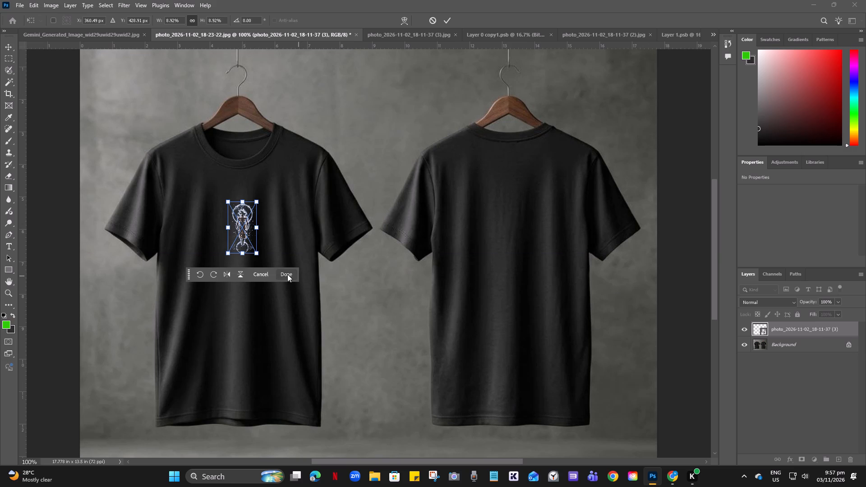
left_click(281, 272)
Delete the glowing figure smart object layer from the T-shirt mockup.
right_click(239, 235)
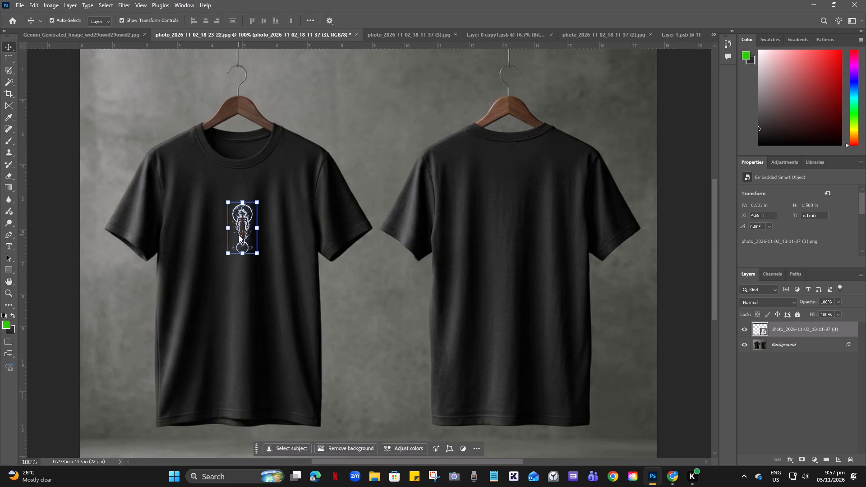
right_click(792, 331)
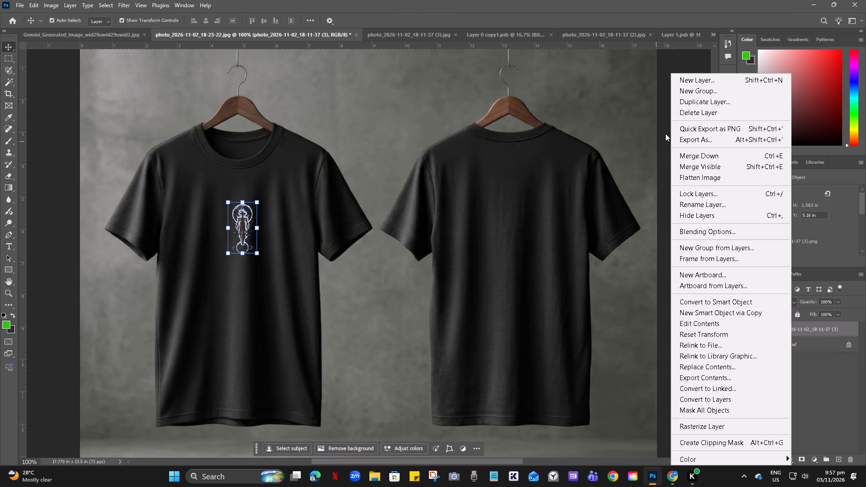
left_click(694, 110)
left_click(410, 172)
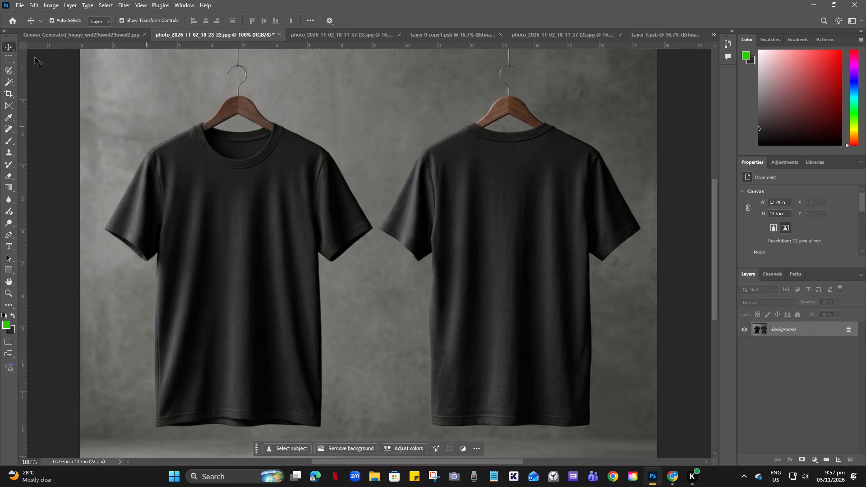
Place the gokublack image from the Telegram Desktop folder into the mockup as an embedded object.
left_click(14, 5)
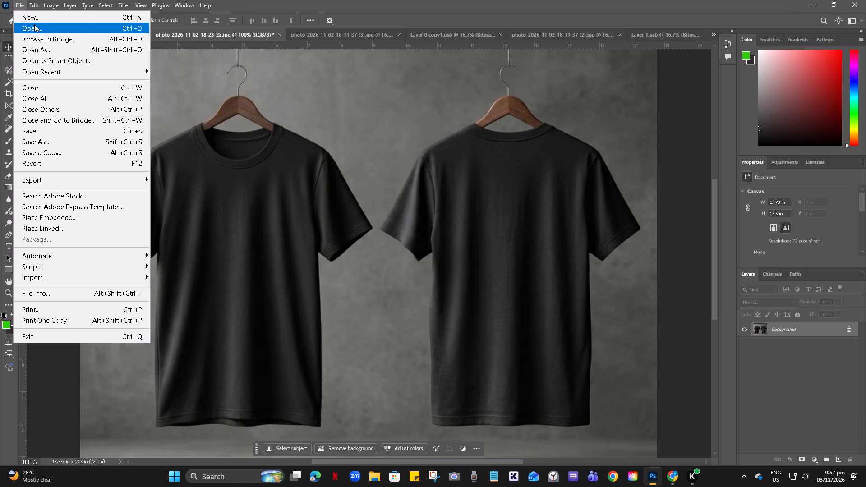
left_click(78, 216)
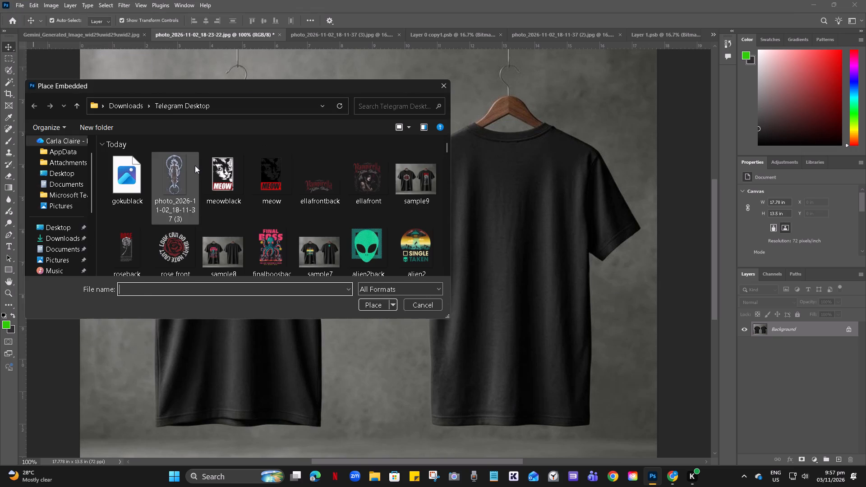
left_click(131, 178)
left_click(374, 308)
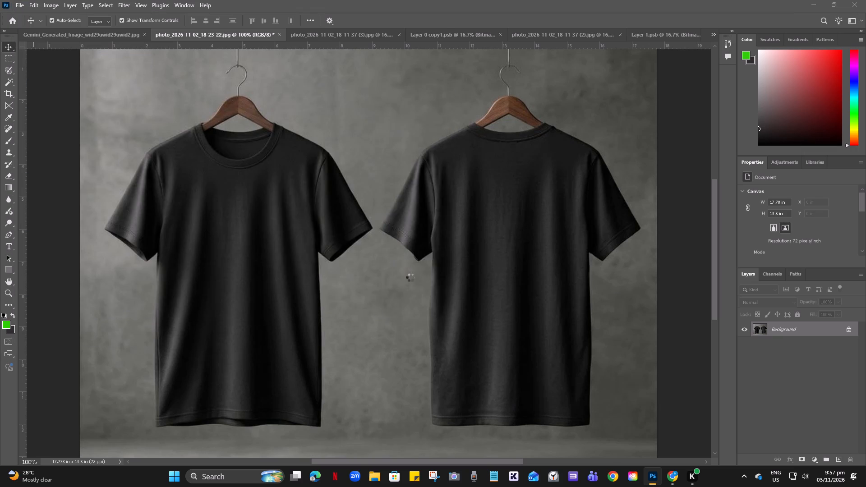
Scale the Ultra Instinct Goku poster to about 4.1 × 6.1 in and position it on the upper part of the back shirt.
left_click_drag(390, 187, 394, 269)
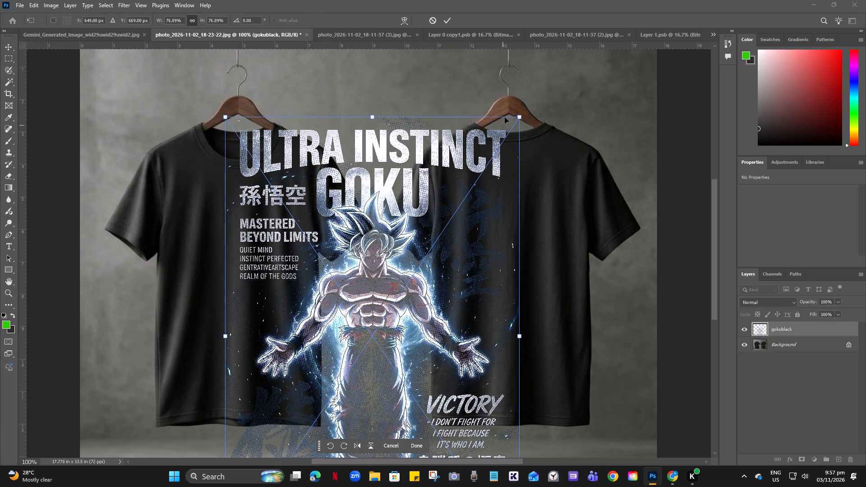
left_click_drag(521, 115, 292, 302)
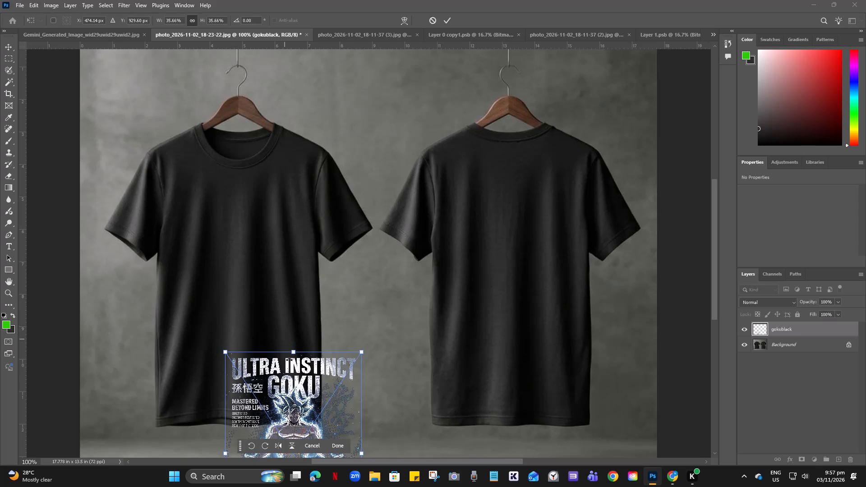
left_click_drag(298, 404, 518, 213)
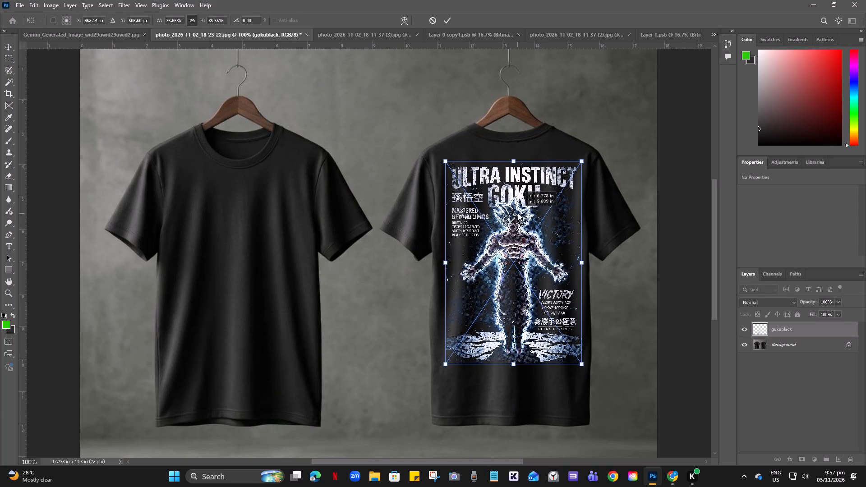
left_click_drag(518, 213, 518, 212)
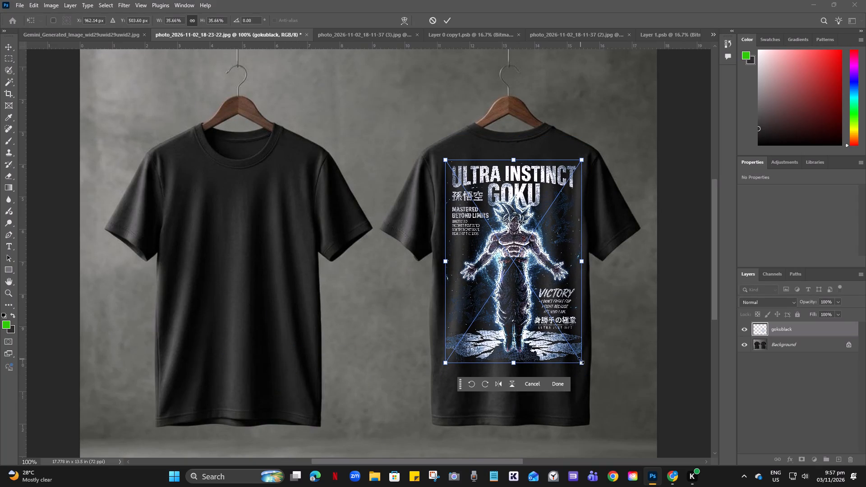
left_click_drag(582, 363, 579, 357)
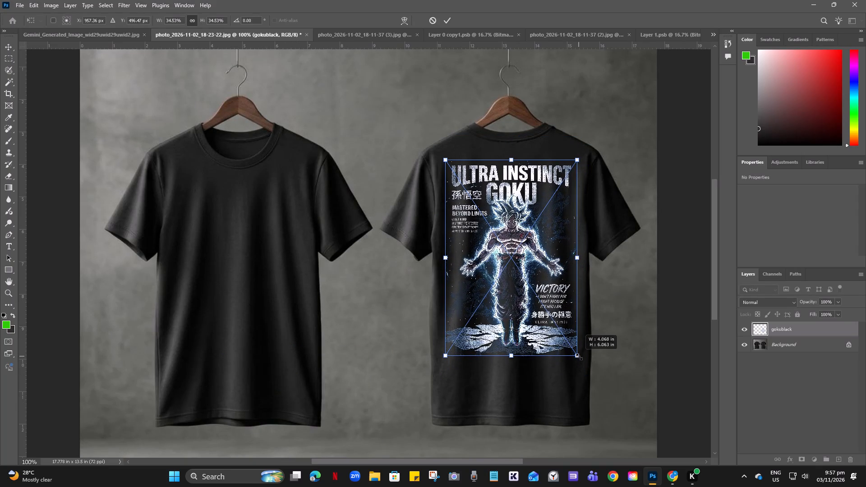
left_click_drag(579, 357, 581, 357)
left_click(562, 377)
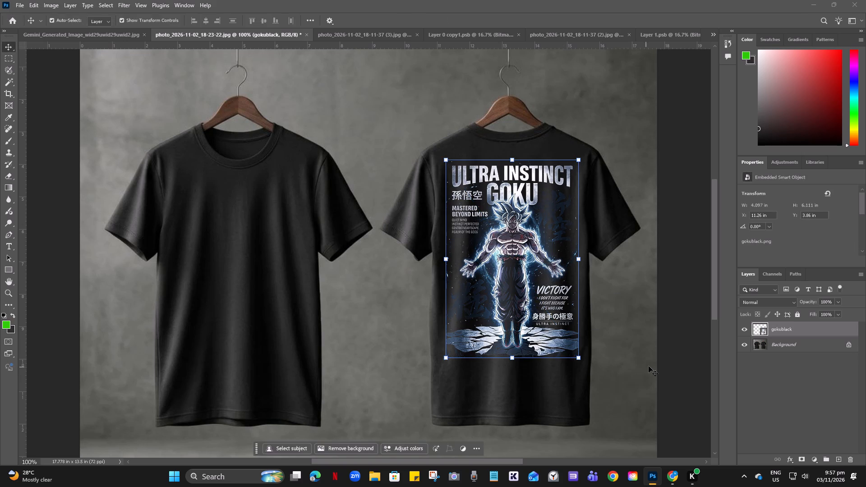
Deselect the poster artwork and check the back-shirt mockup without the transform frame.
left_click(649, 366)
left_click(538, 327)
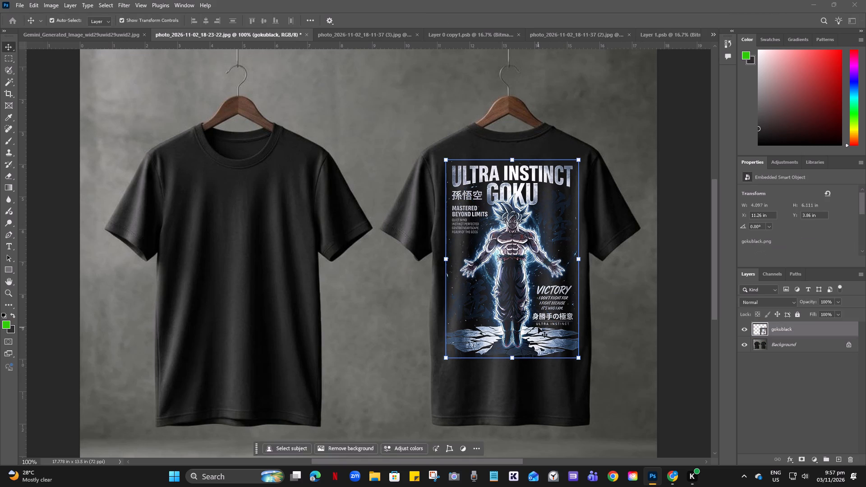
left_click(532, 338)
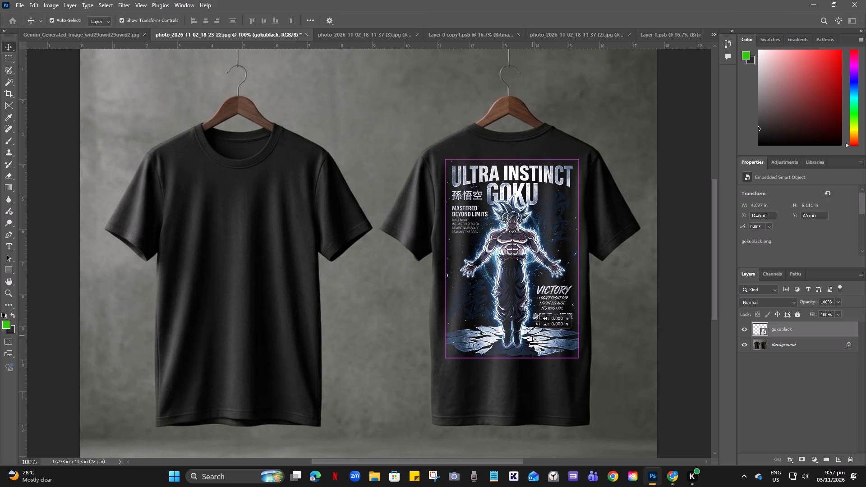
left_click(629, 355)
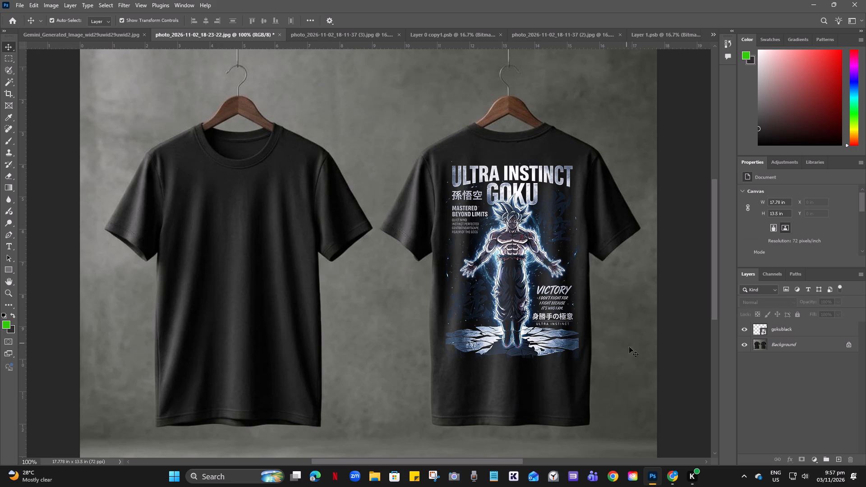
left_click(629, 352)
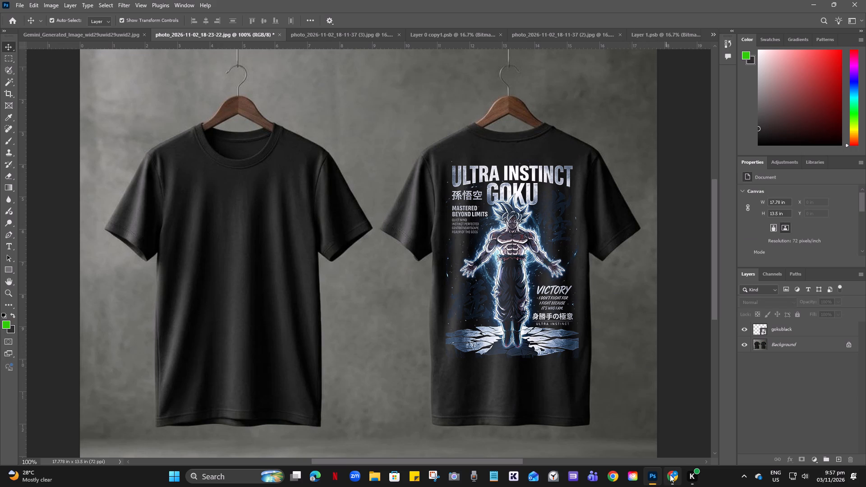
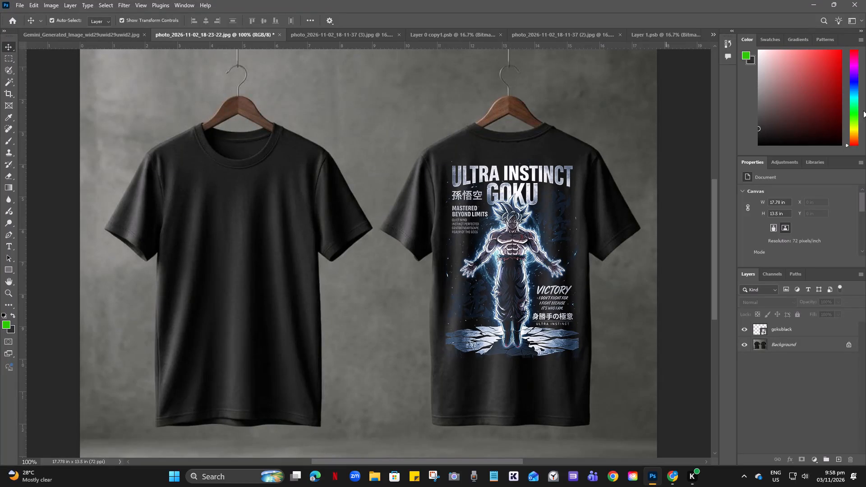
Leave Photoshop and switch to the Gemini chat in Chrome containing the white T-shirt mockup.
left_click(815, 4)
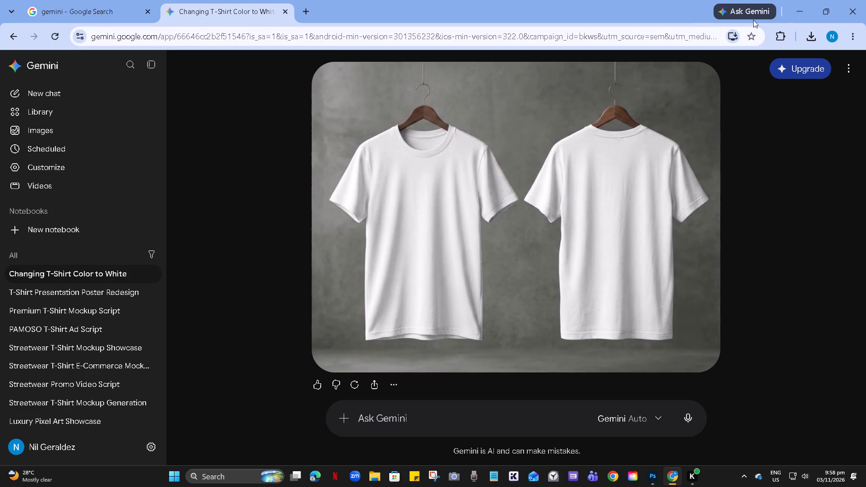
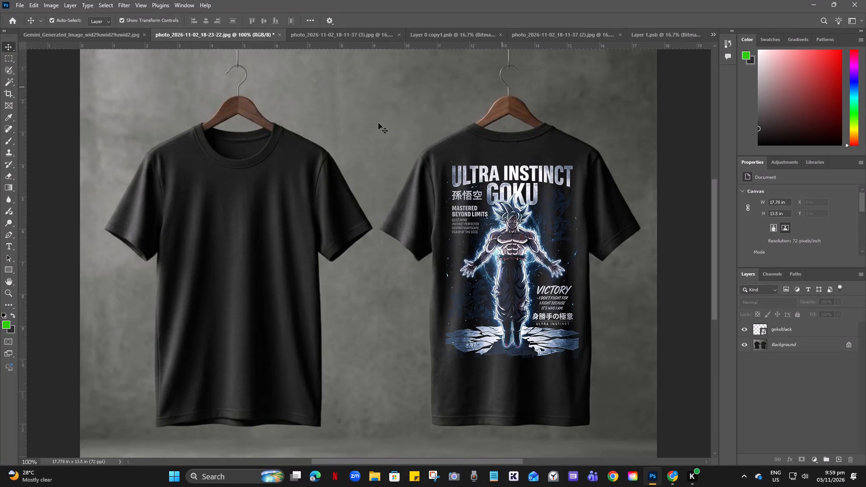
Open the silver GOKU lettering image photo_2026-11-03_21-58-37 from the Telegram Desktop downloads folder.
left_click(14, 1)
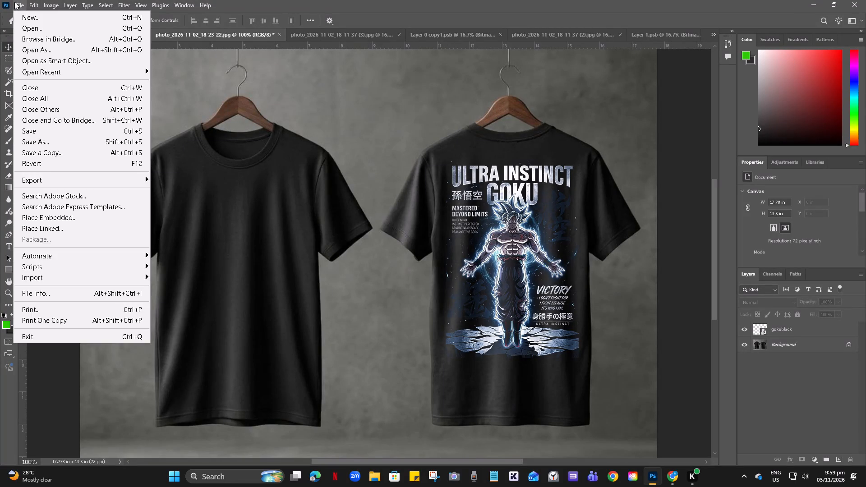
left_click(24, 25)
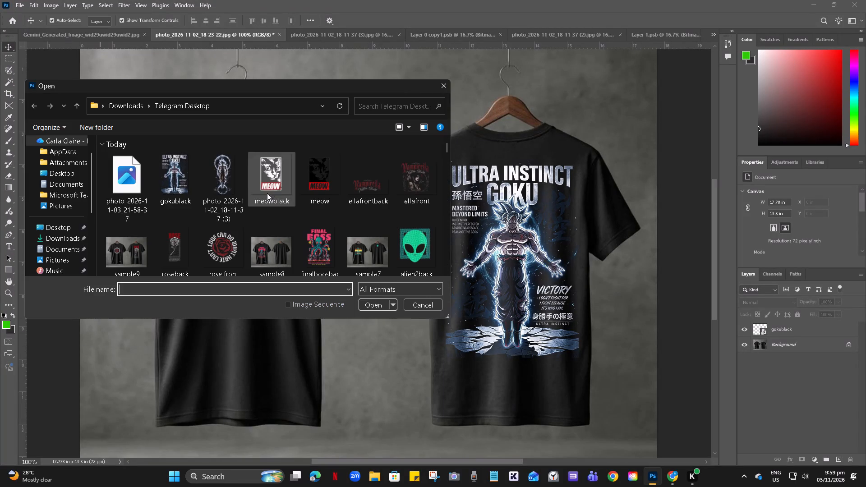
left_click(130, 182)
left_click(373, 307)
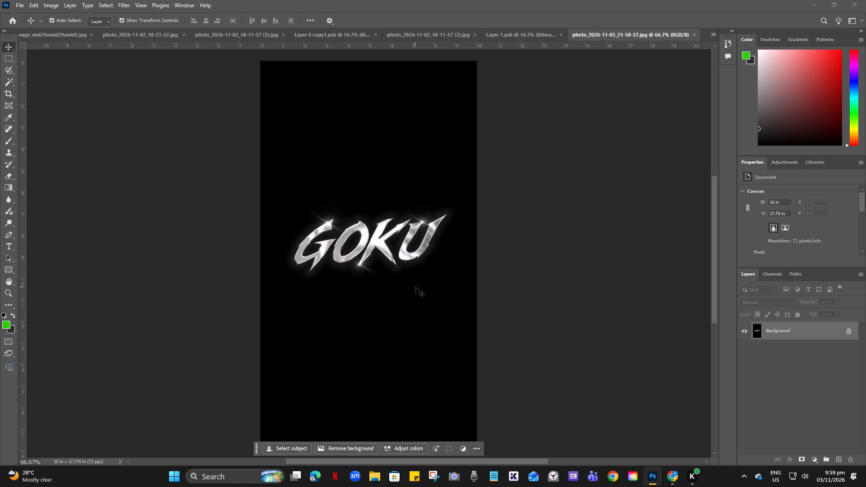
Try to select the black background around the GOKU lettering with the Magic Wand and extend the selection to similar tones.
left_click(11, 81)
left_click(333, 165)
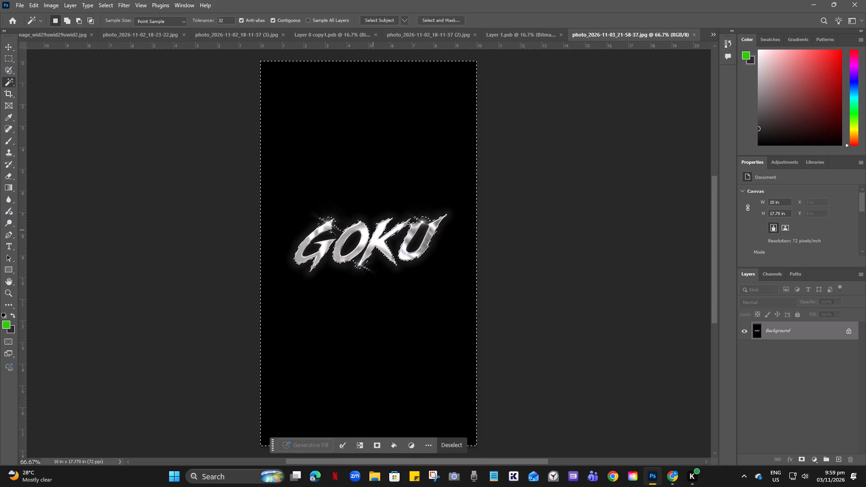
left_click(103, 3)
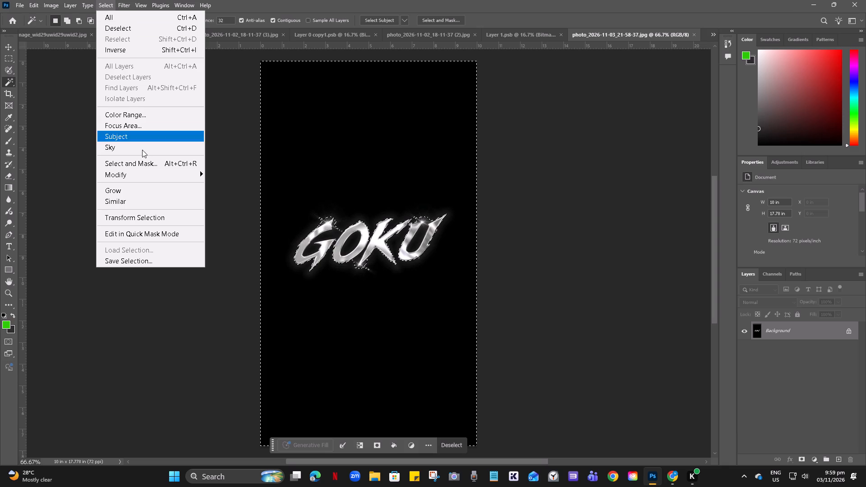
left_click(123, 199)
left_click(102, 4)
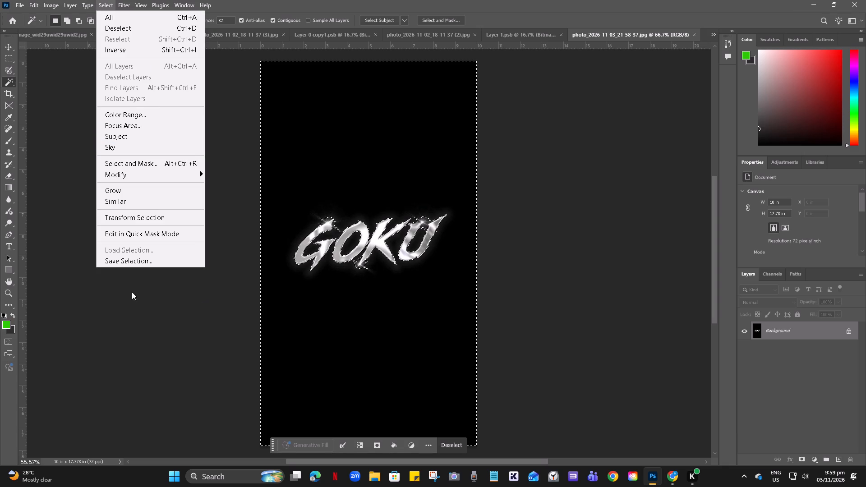
Crop the black areas above and below the GOKU lettering, keeping the 10 in width and a height of about 4.99 in.
left_click(9, 93)
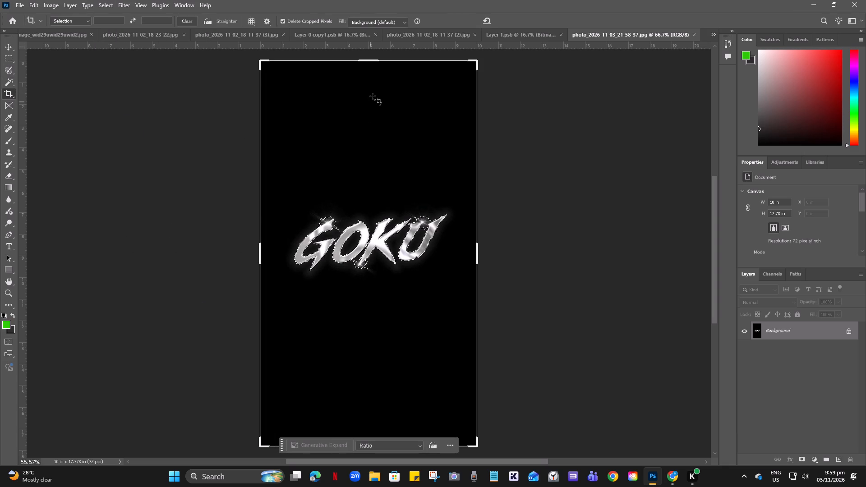
left_click_drag(367, 62, 372, 129)
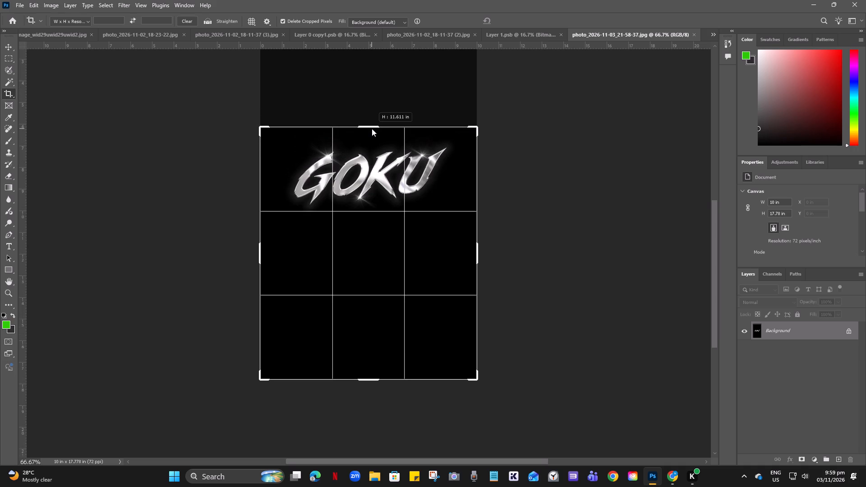
left_click_drag(372, 129, 374, 125)
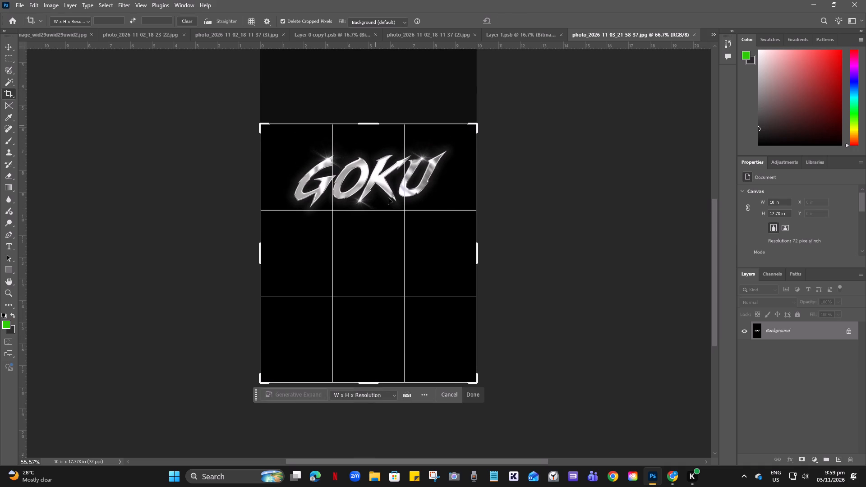
left_click_drag(373, 383, 386, 297)
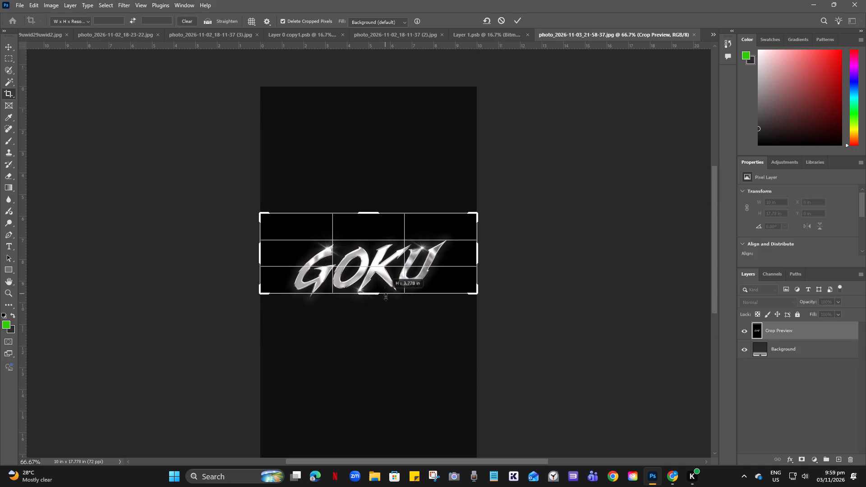
left_click_drag(386, 297, 384, 308)
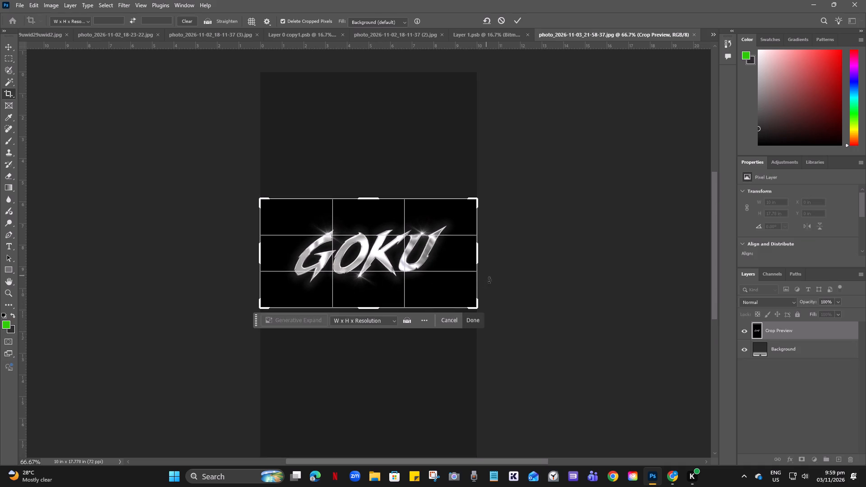
left_click(474, 328)
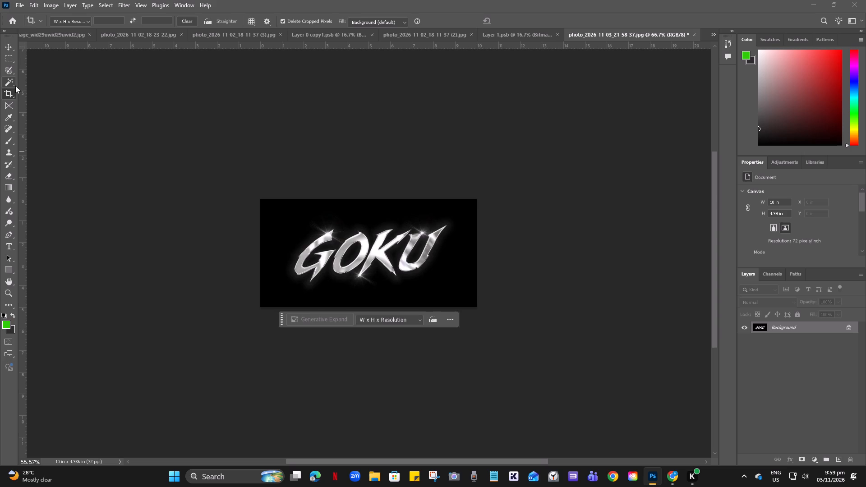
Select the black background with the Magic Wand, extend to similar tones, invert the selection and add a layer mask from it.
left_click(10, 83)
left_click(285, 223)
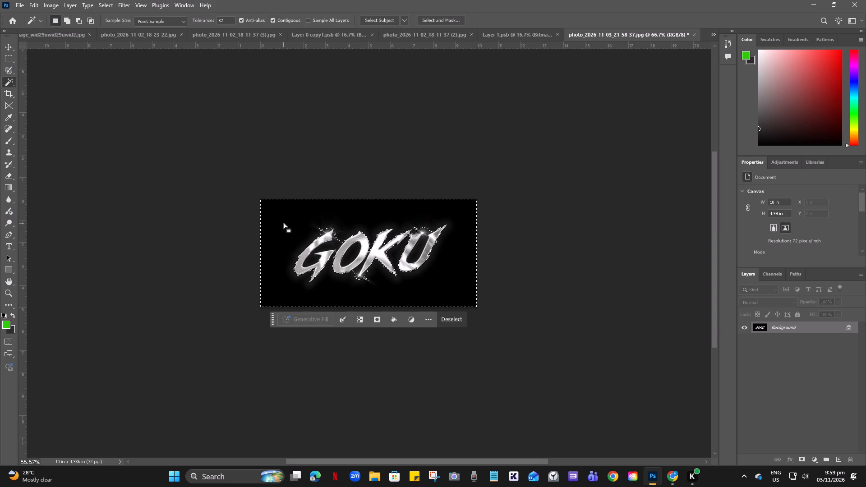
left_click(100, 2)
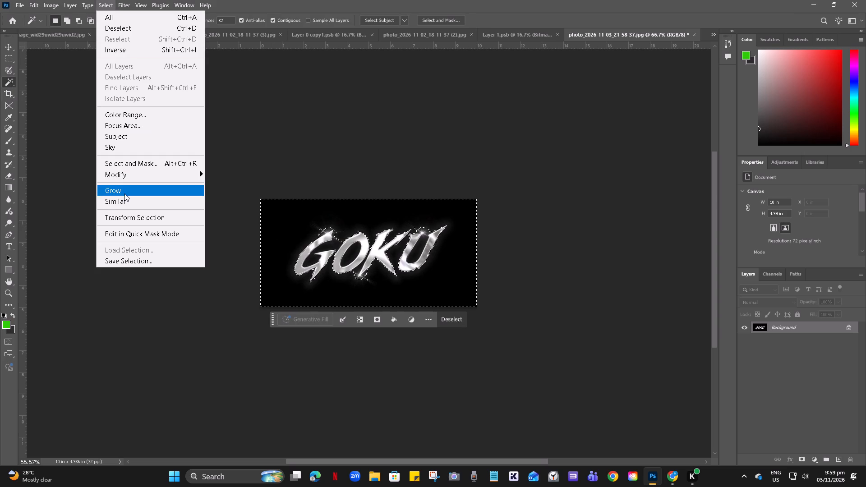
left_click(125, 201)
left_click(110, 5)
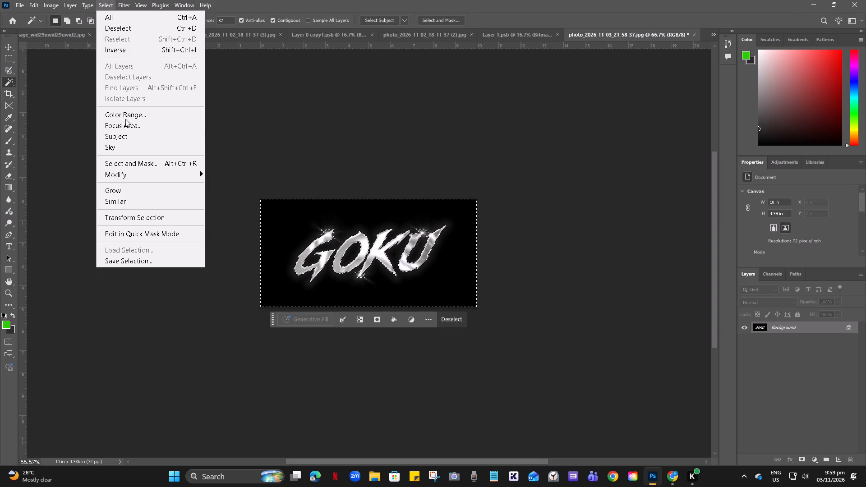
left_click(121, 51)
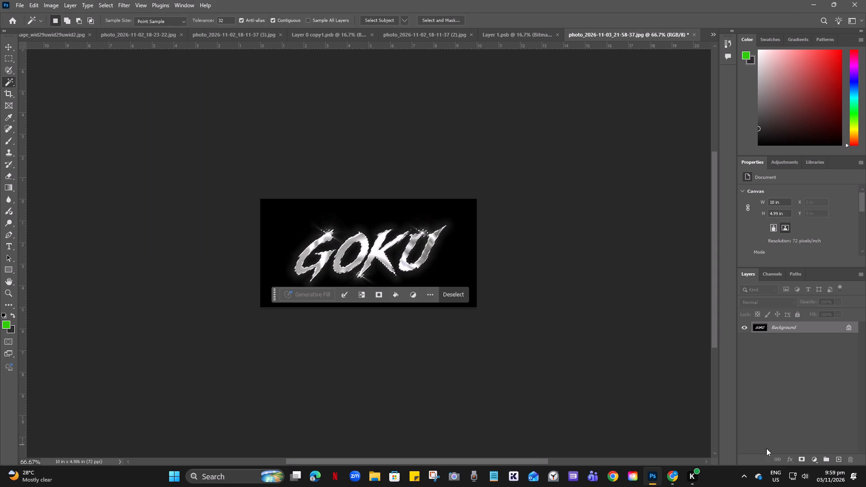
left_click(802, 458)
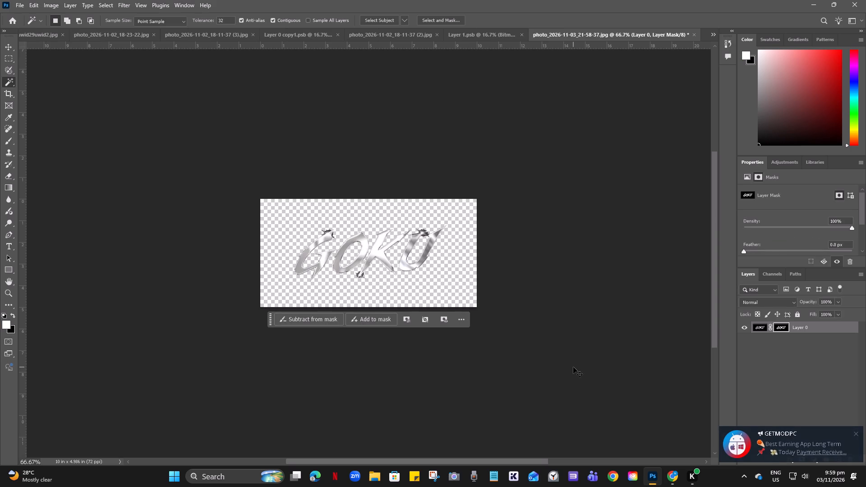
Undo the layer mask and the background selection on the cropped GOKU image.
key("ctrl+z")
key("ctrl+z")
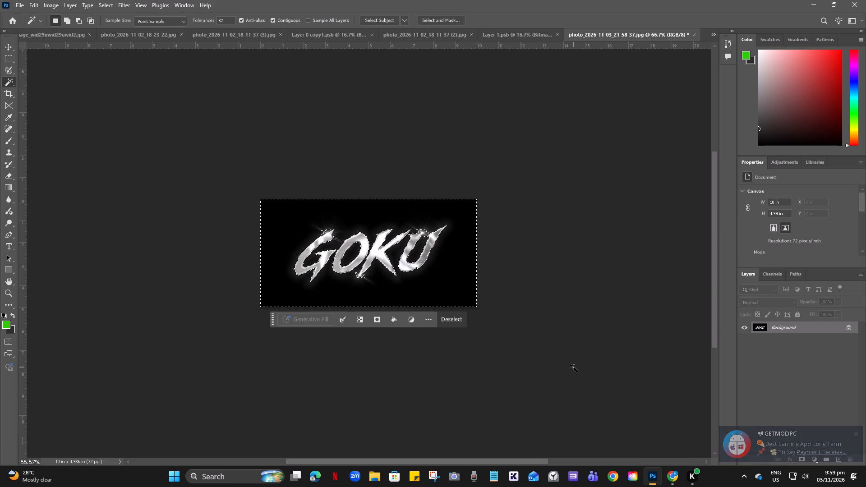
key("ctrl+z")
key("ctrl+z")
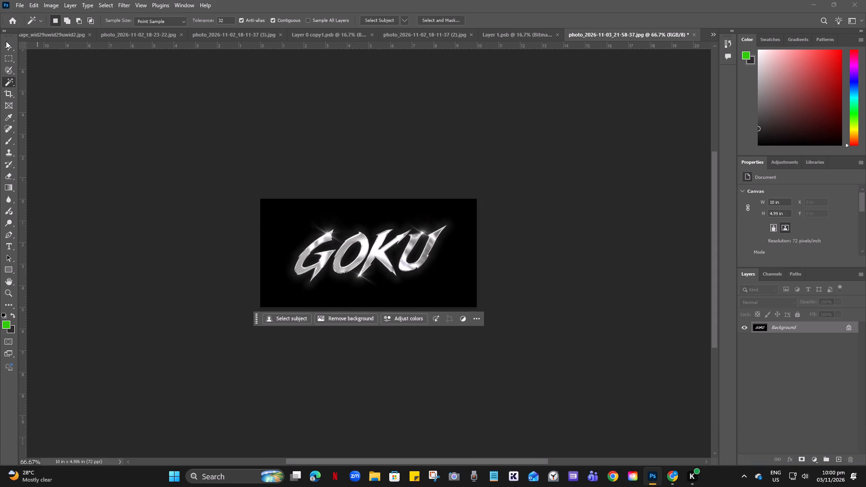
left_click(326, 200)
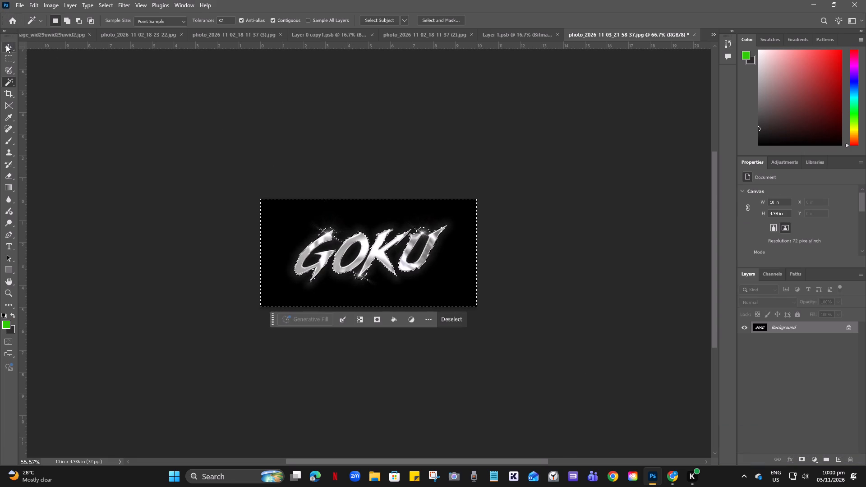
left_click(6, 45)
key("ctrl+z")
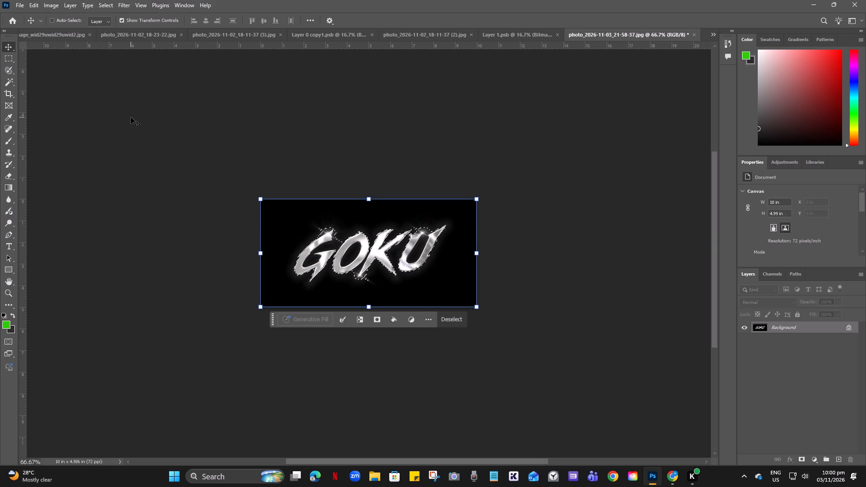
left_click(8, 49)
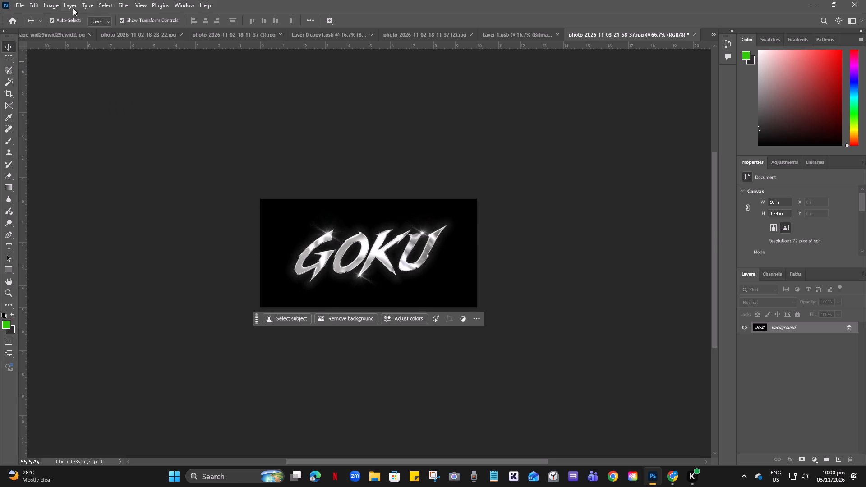
Set the cropped GOKU image's resolution to 300 pixels/inch.
left_click(54, 5)
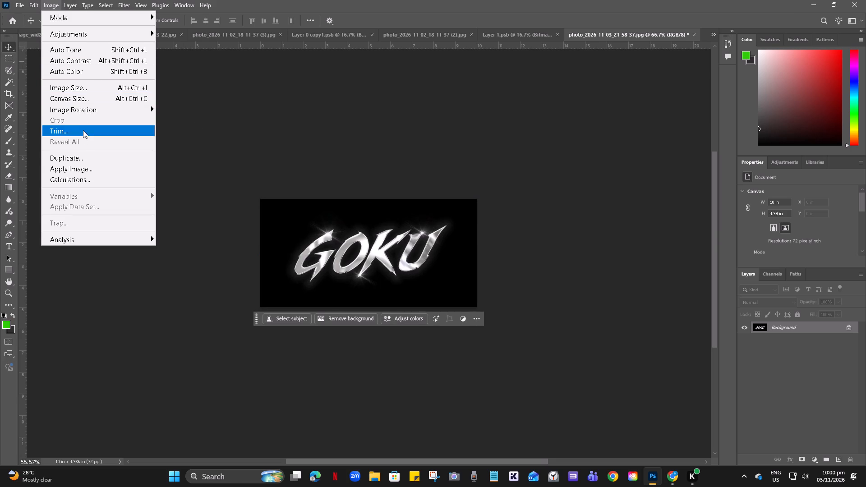
left_click(74, 91)
left_click_drag(496, 178, 421, 176)
key("BackSpace")
key("BackSpace")
type("300")
key("Return")
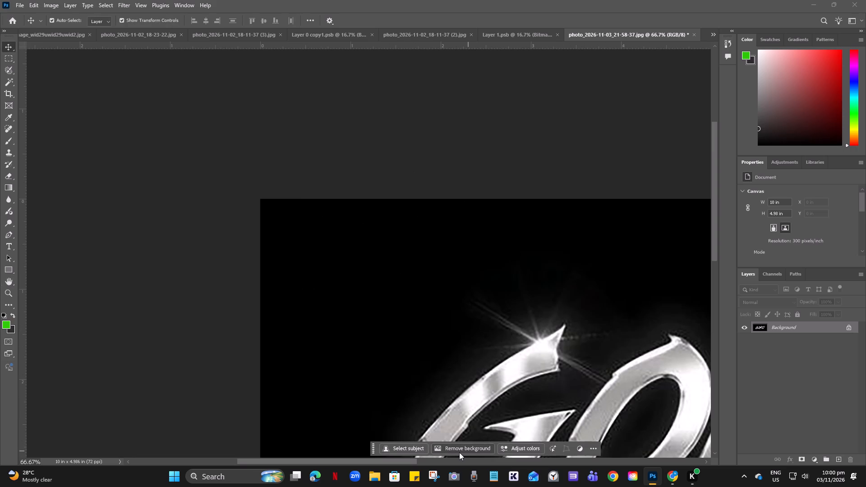
Duplicate the Background layer and convert the copy to a smart object.
left_click_drag(396, 461, 514, 458)
key("ctrl+minus")
key("ctrl+minus")
key("ctrl+minus")
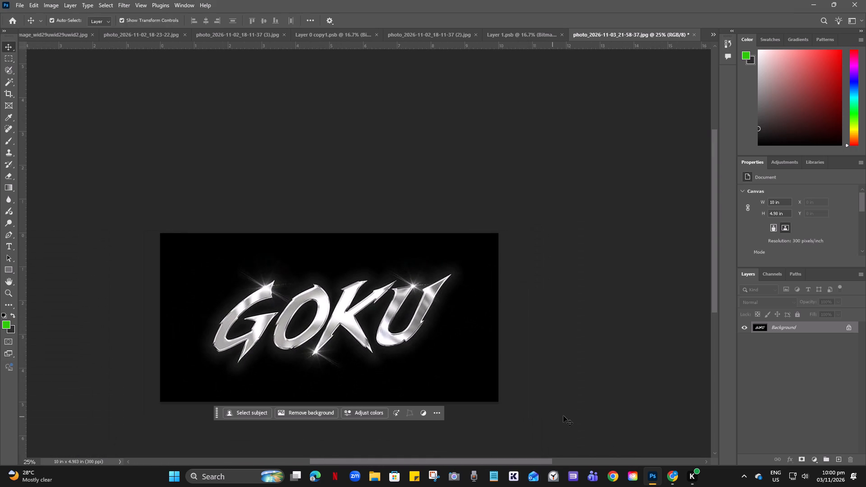
left_click(604, 357)
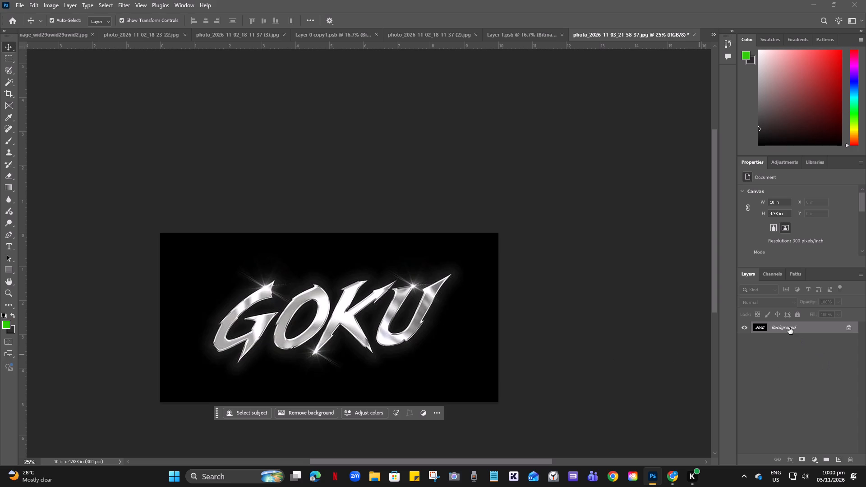
left_click(789, 327)
key("ctrl+j")
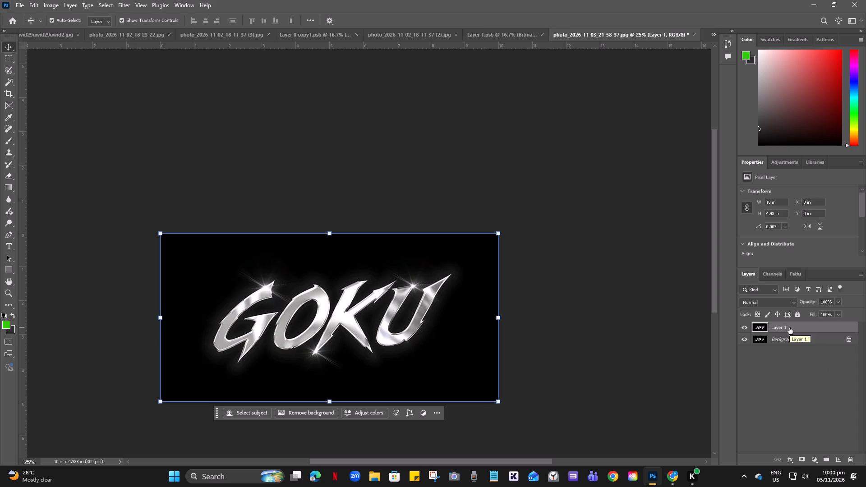
right_click(792, 328)
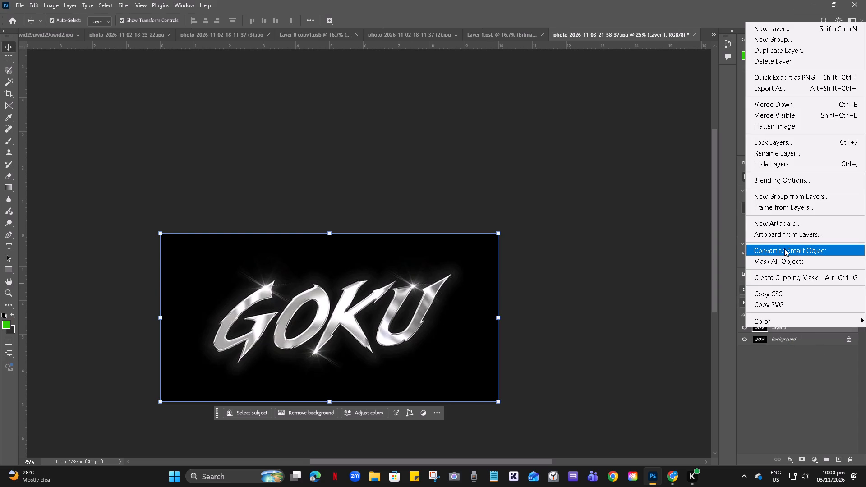
left_click(785, 249)
left_click(606, 308)
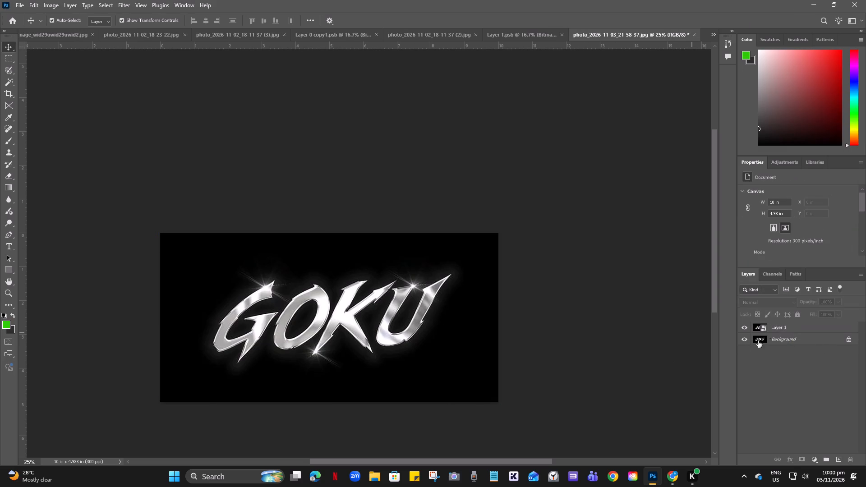
Open the contents of the GOKU lettering smart object and convert them to Grayscale mode.
double_click(765, 328)
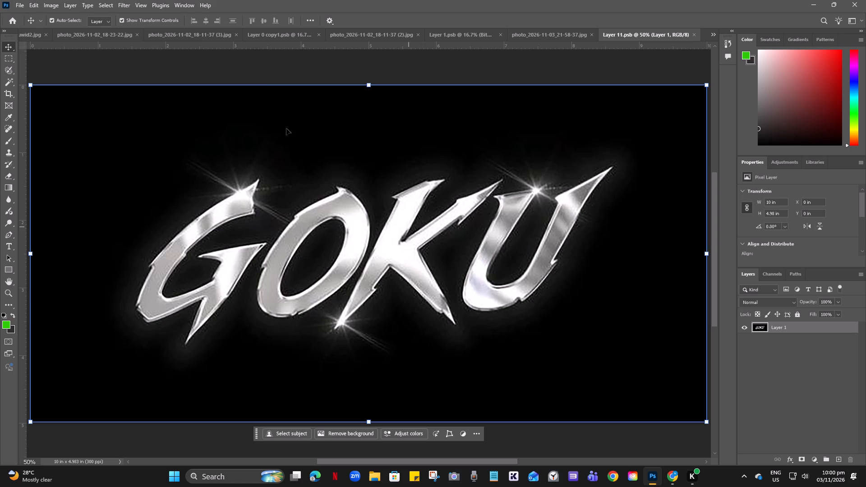
left_click(246, 66)
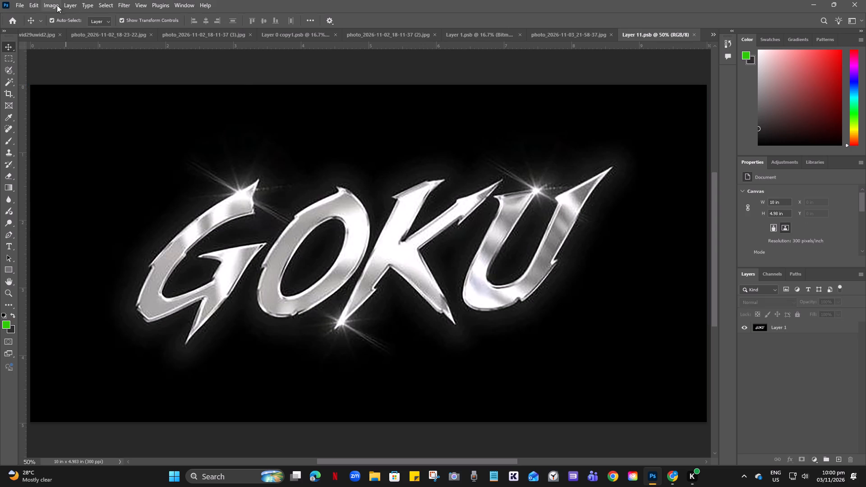
left_click(193, 135)
left_click(44, 4)
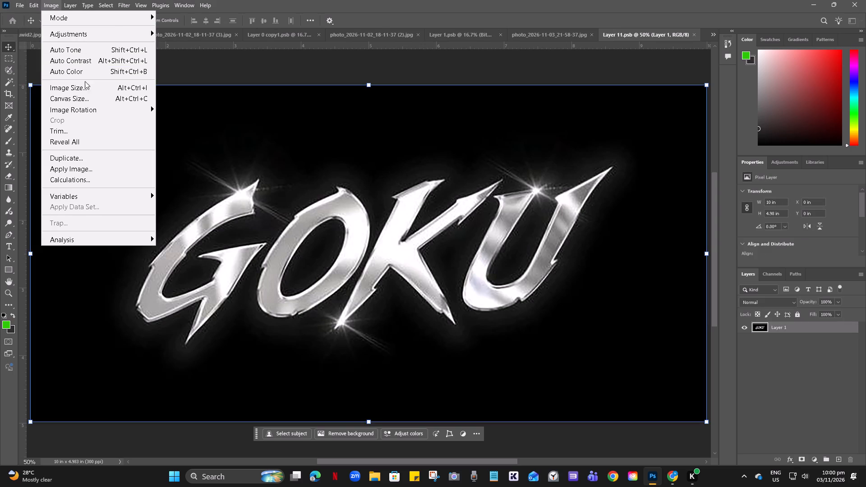
left_click(170, 25)
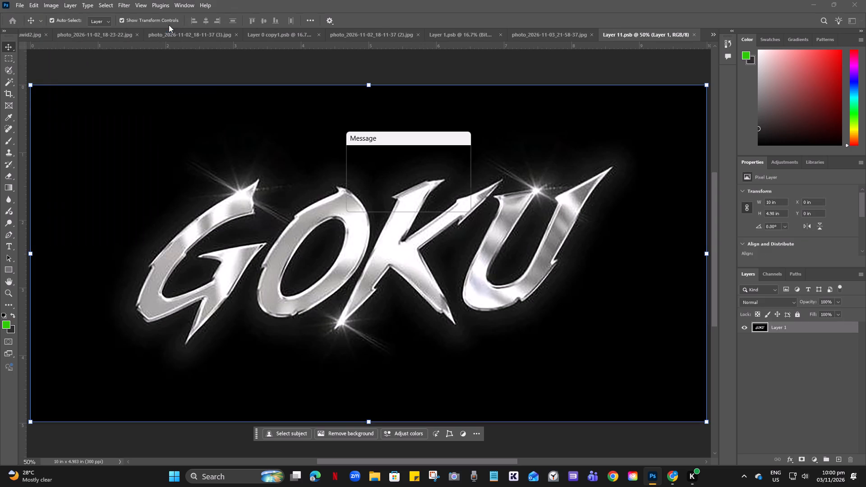
left_click(389, 185)
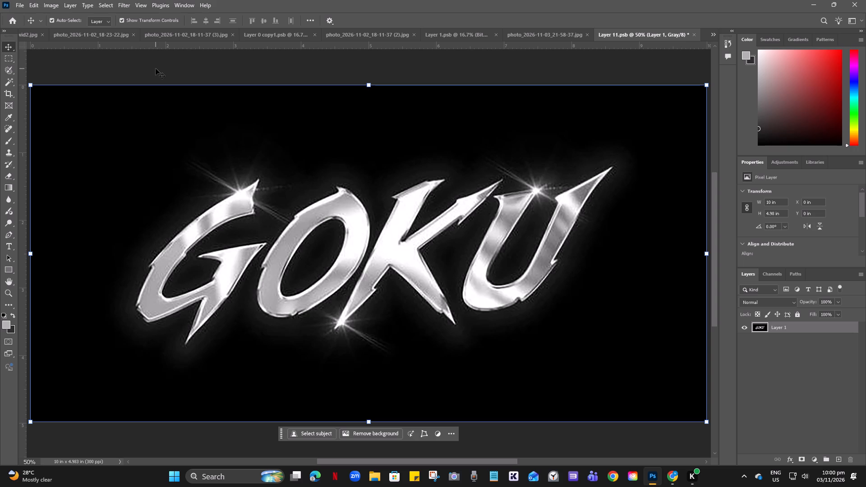
Apply a Levels adjustment to the grayscale GOKU lettering with input levels 15, 0.86 and 252.
left_click(51, 5)
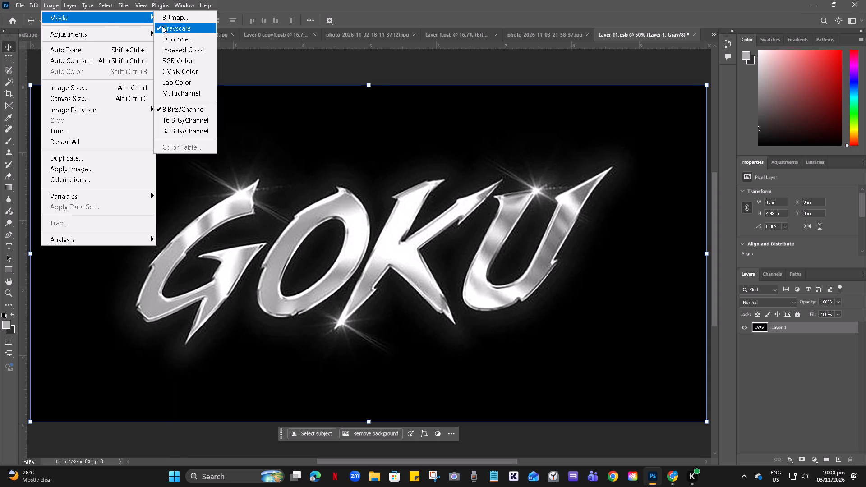
left_click(162, 26)
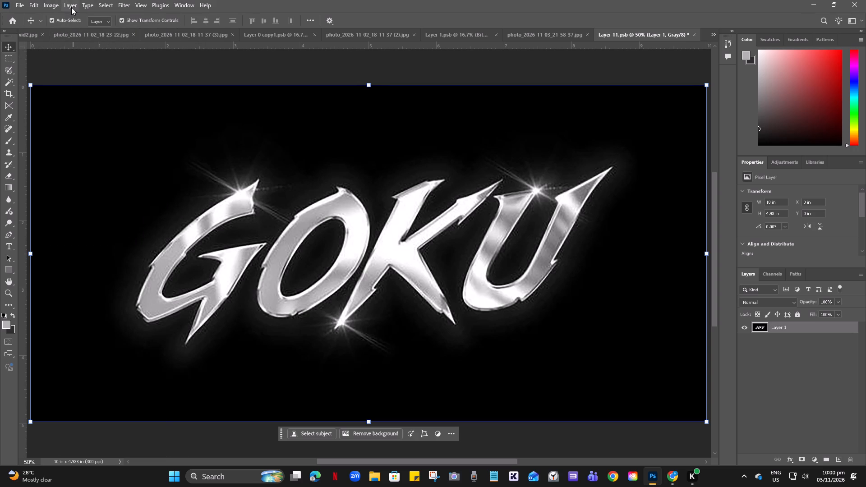
left_click(53, 5)
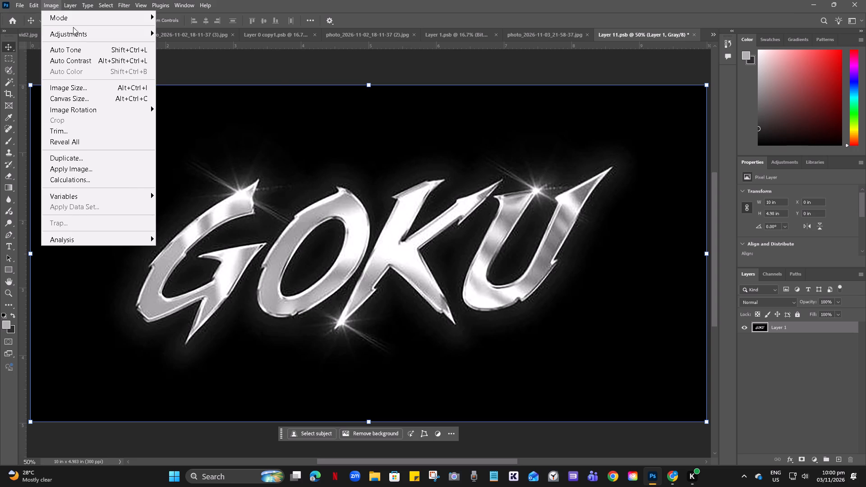
left_click(74, 33)
left_click(177, 46)
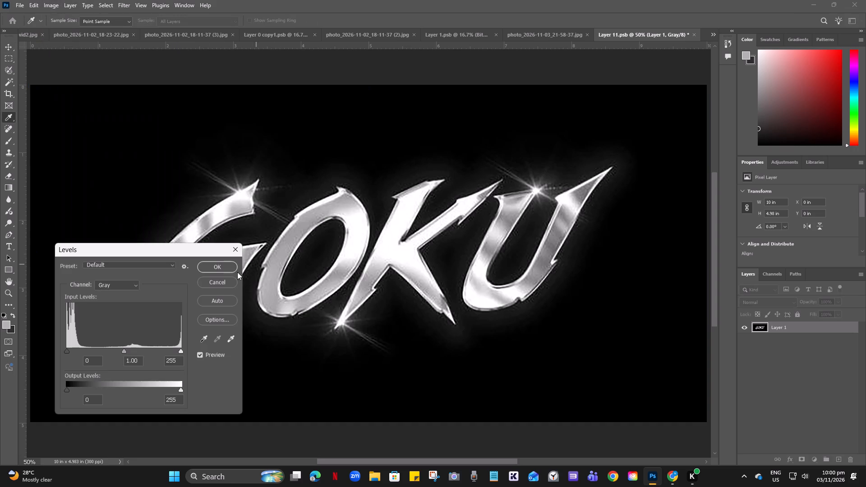
left_click_drag(67, 351, 86, 349)
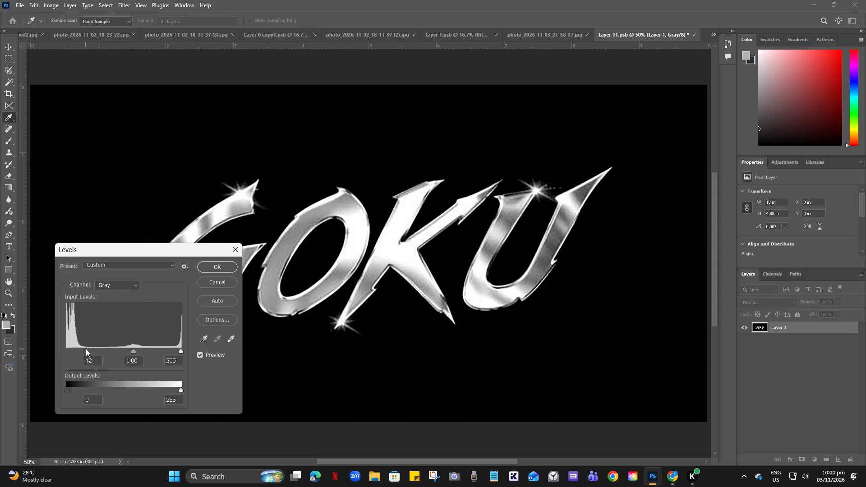
left_click_drag(86, 349, 74, 349)
left_click_drag(127, 351, 131, 353)
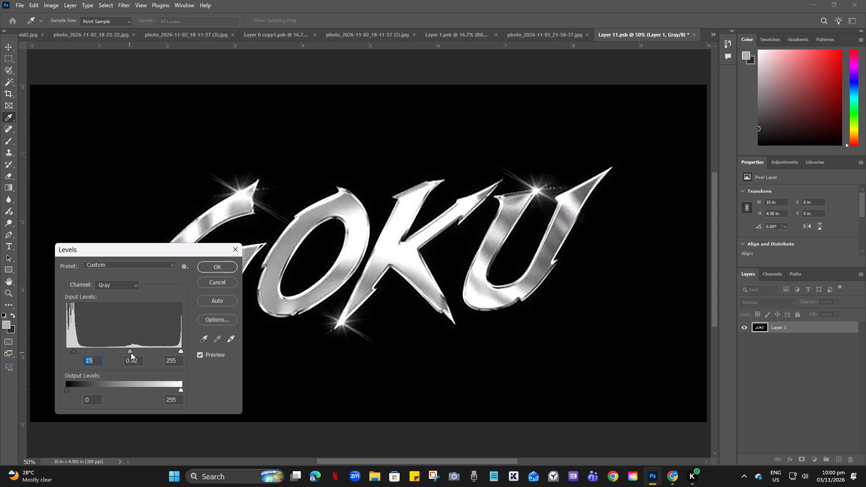
left_click_drag(131, 353, 133, 353)
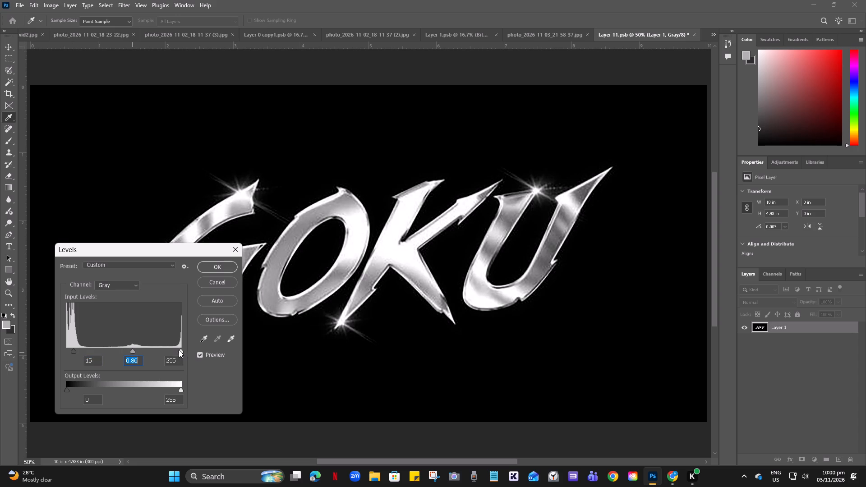
left_click(180, 351)
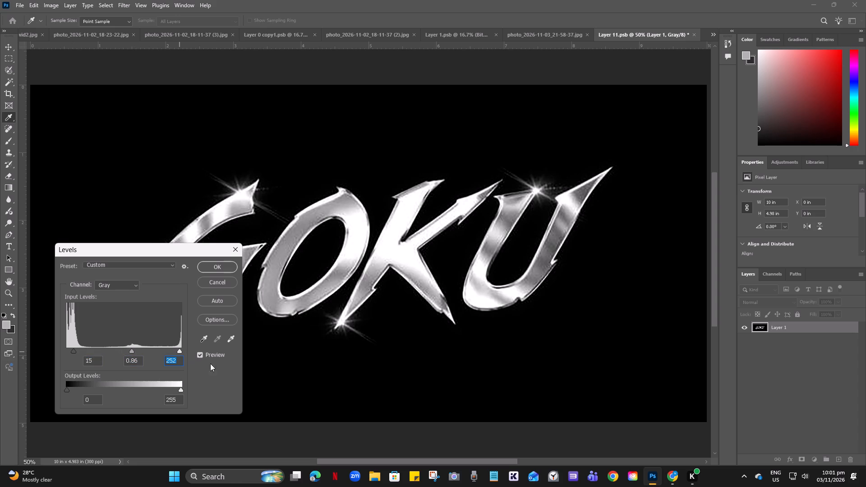
left_click(211, 267)
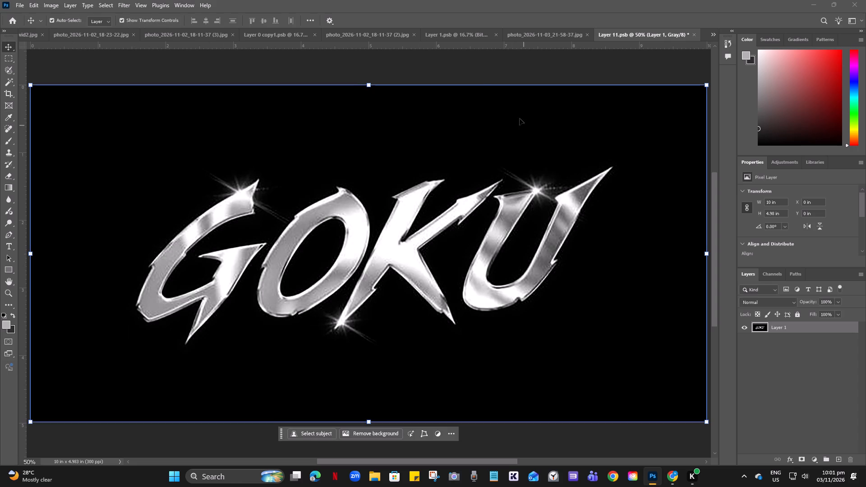
Flatten the GOKU lettering and convert it to Bitmap mode with a halftone screen of 30 lines/inch, 25.5 degrees, Round shape.
left_click(456, 69)
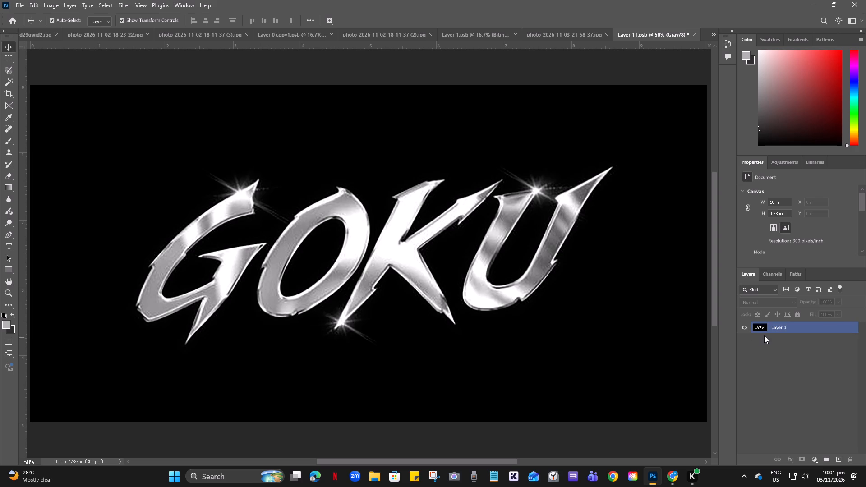
left_click(235, 165)
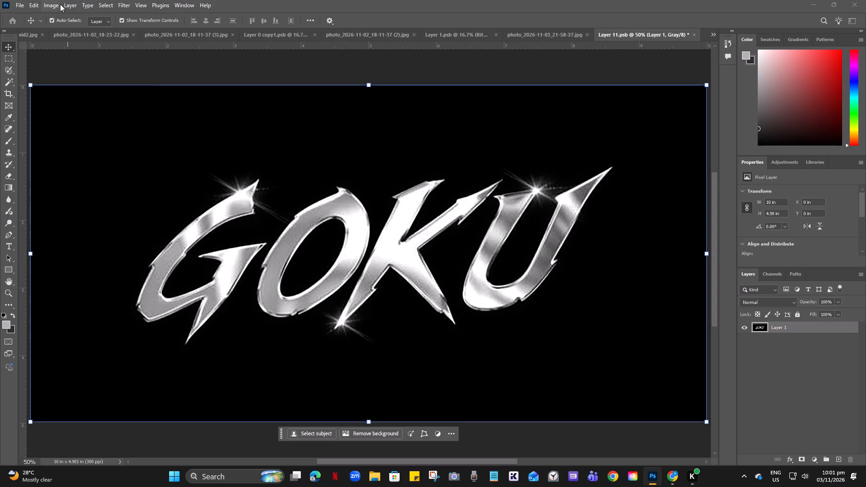
left_click(57, 5)
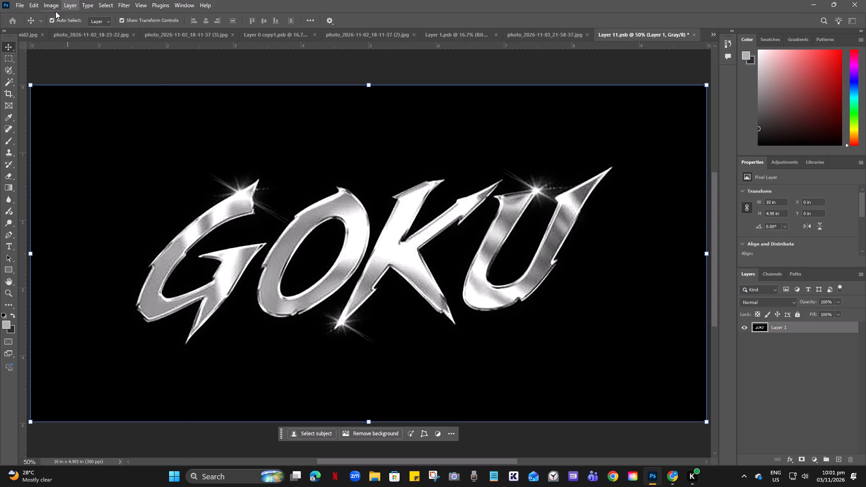
left_click(58, 16)
left_click(188, 19)
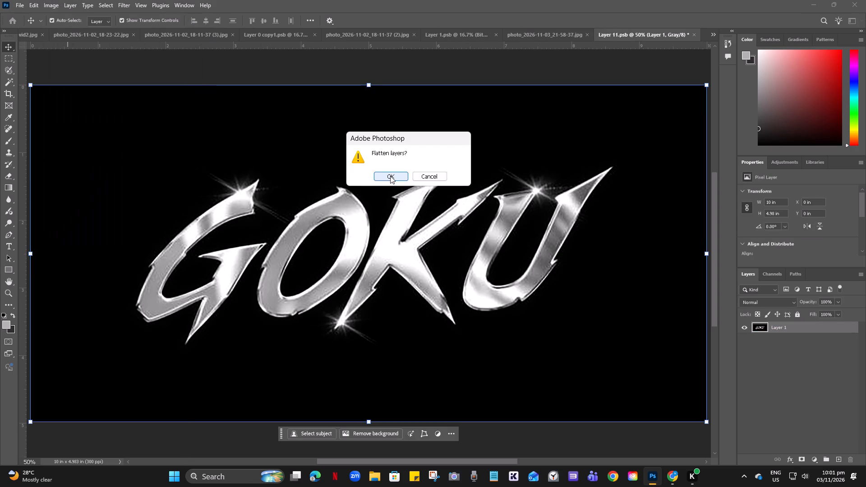
left_click(390, 176)
left_click(498, 130)
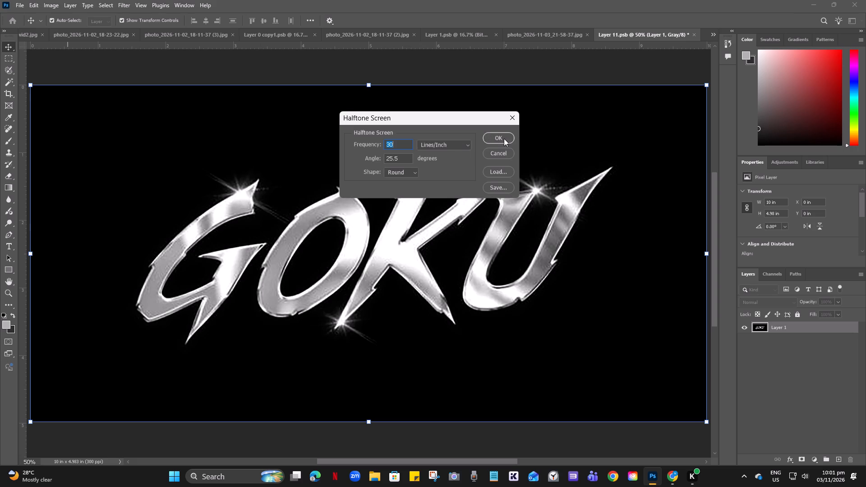
left_click(504, 138)
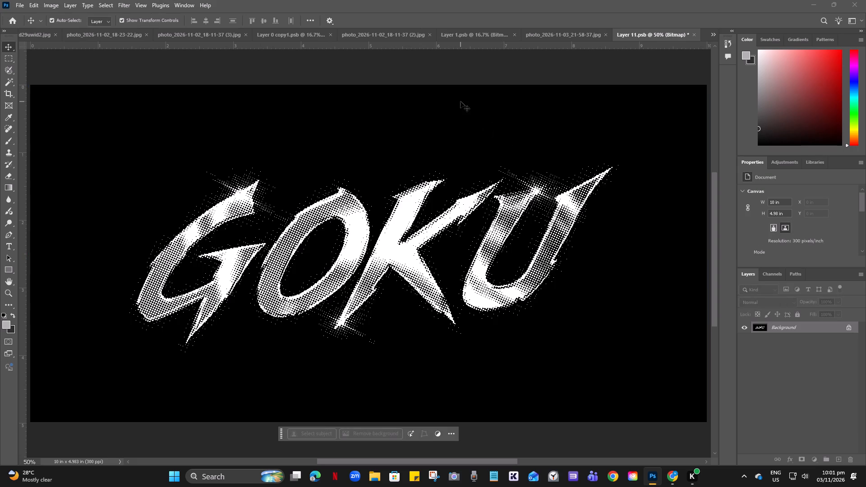
left_click(450, 66)
Copy the halftone GOKU bitmap into a new layer mask on Layer 1 of the photo_2026-11-03_21-58-37 document.
key("ctrl+a")
key("ctrl+c")
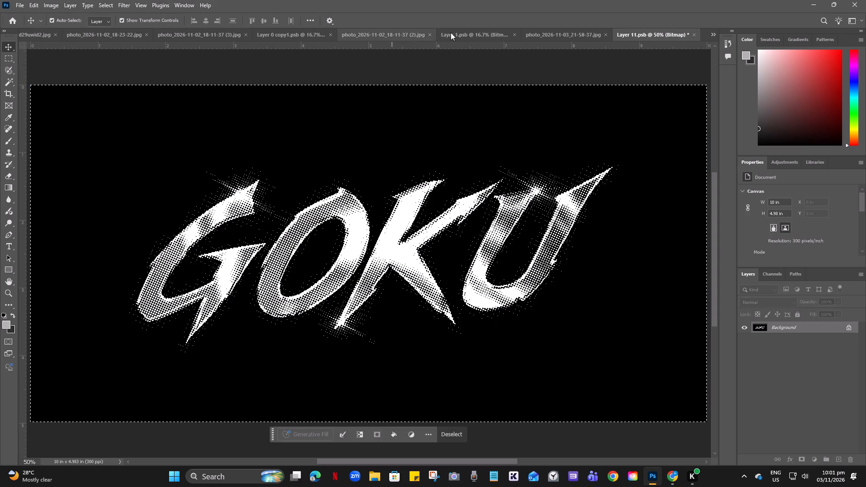
left_click(588, 35)
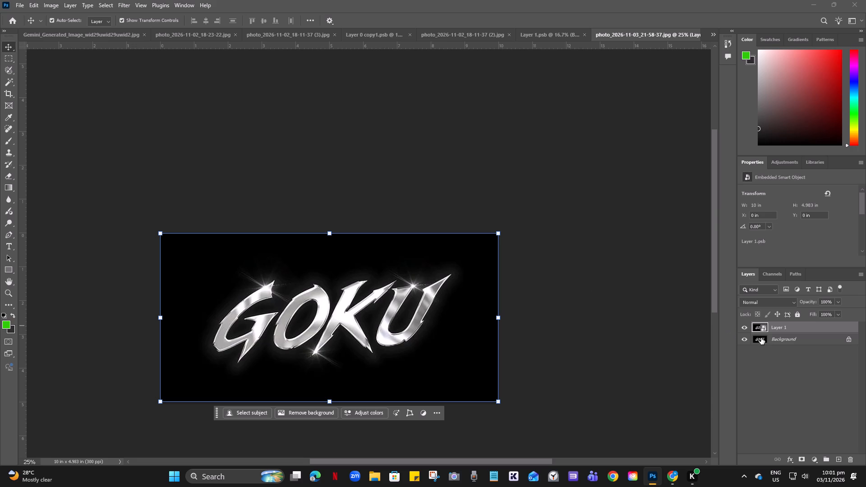
left_click(798, 458)
left_click(783, 326, "alt")
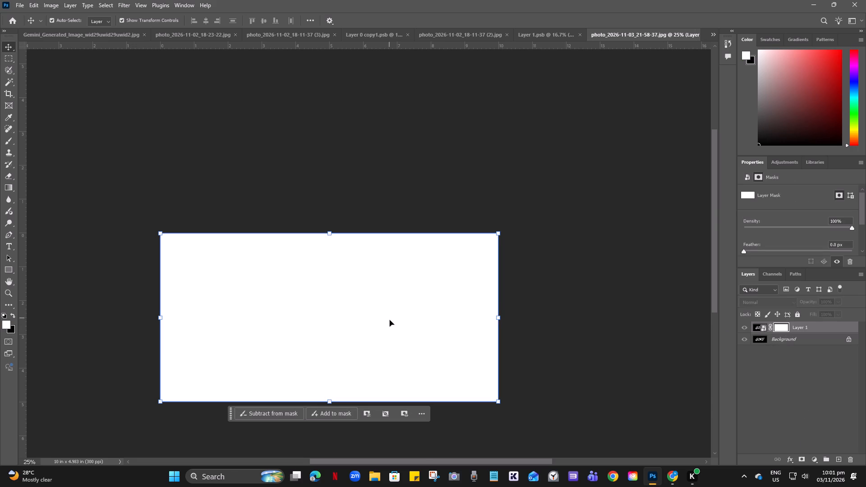
key("ctrl+v")
left_click(562, 349)
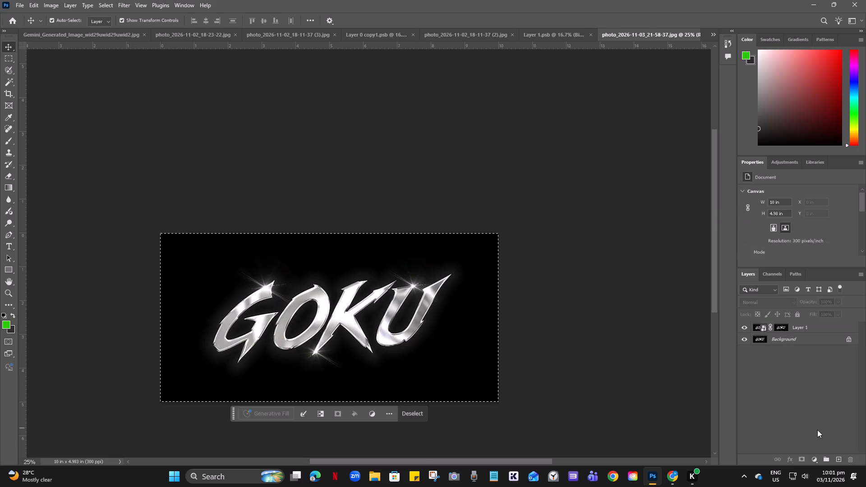
Add a near-black Solid Color fill layer above the masked GOKU lettering and unlock the Background layer.
left_click(815, 459)
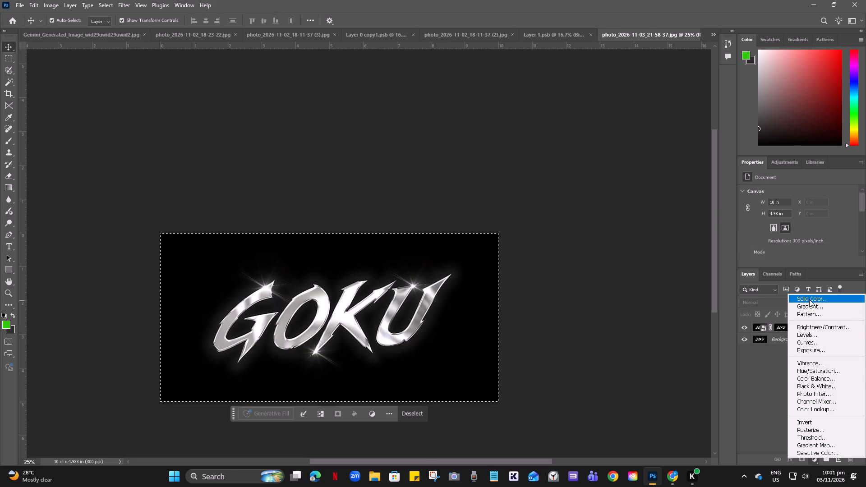
left_click(809, 299)
left_click_drag(426, 130, 329, 199)
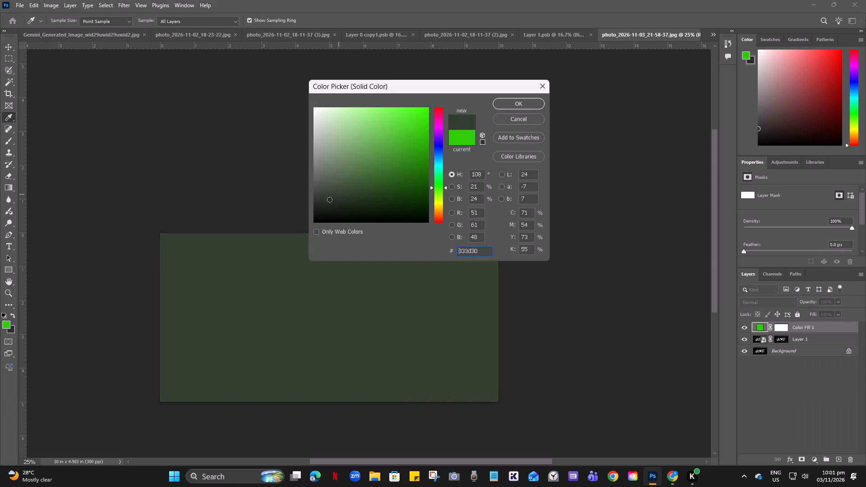
left_click_drag(329, 199, 319, 221)
left_click(527, 102)
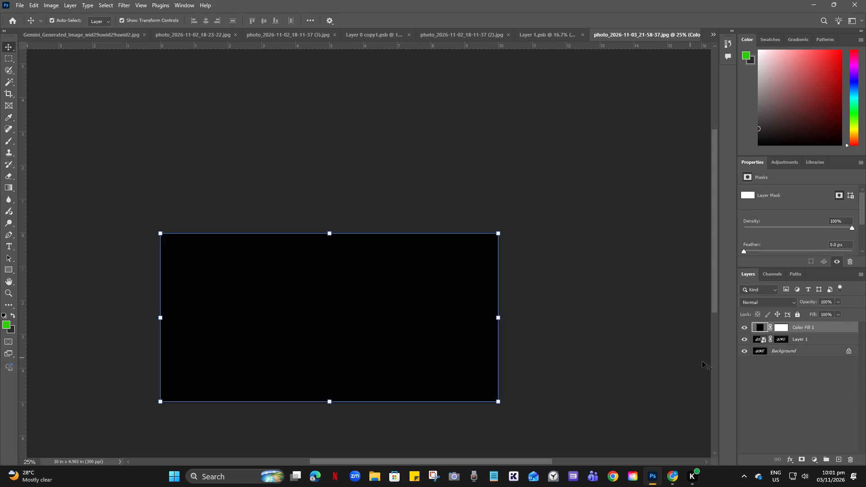
left_click(848, 353)
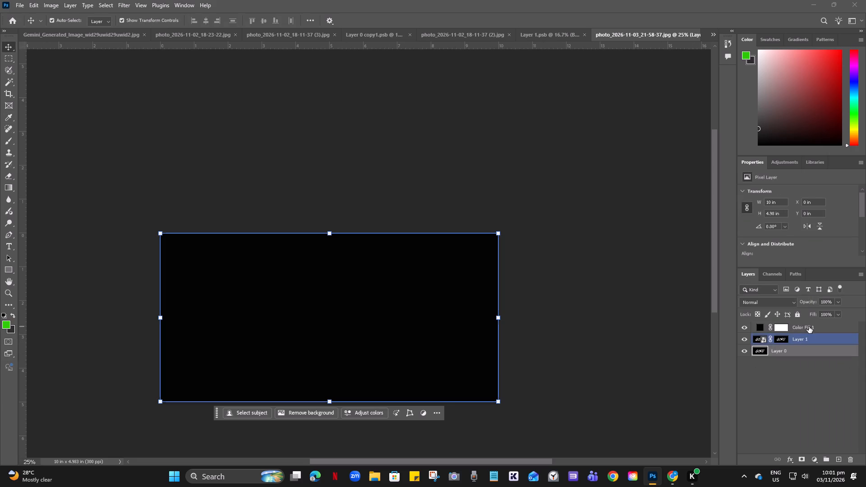
Move the Color Fill 1 layer to the bottom of the layer stack and hide both it and Layer 0.
left_click_drag(809, 326, 811, 361)
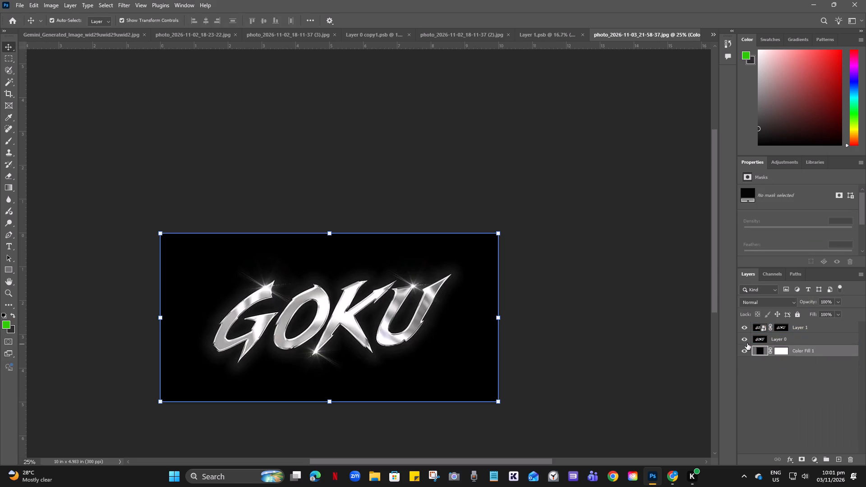
left_click(745, 340)
double_click(747, 351)
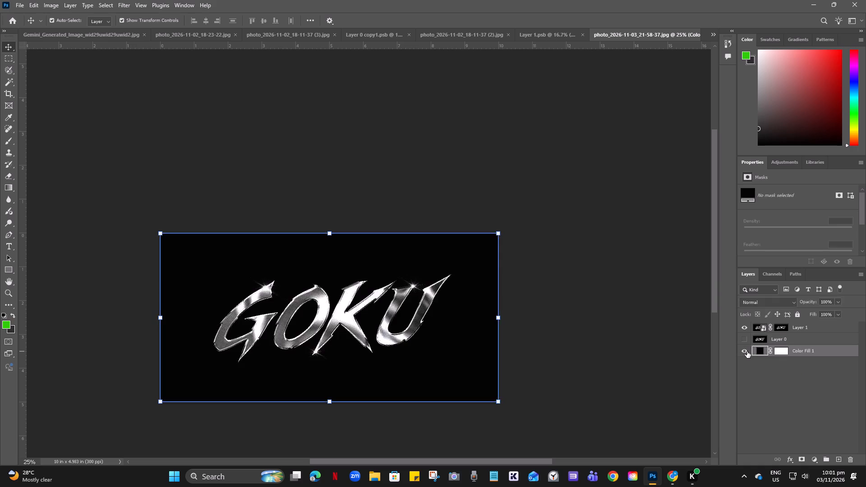
left_click(747, 351)
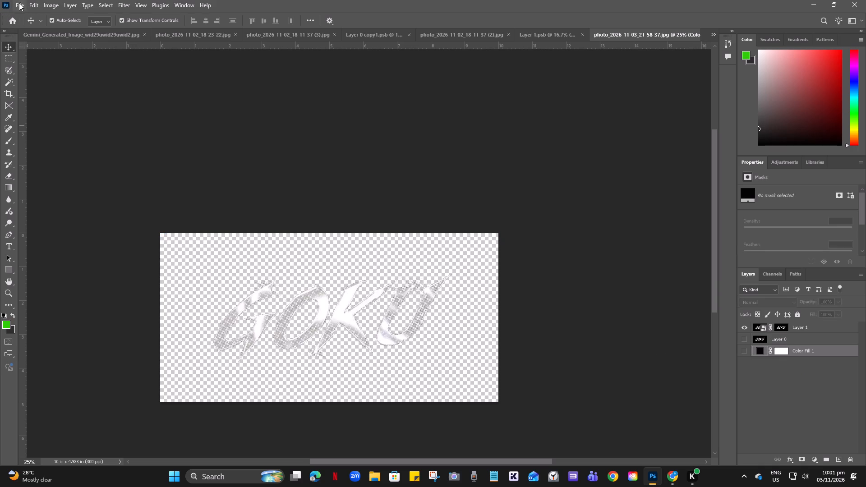
Quick-export the transparent halftone GOKU lettering as a PNG named gokufront in the Telegram Desktop folder.
left_click(16, 2)
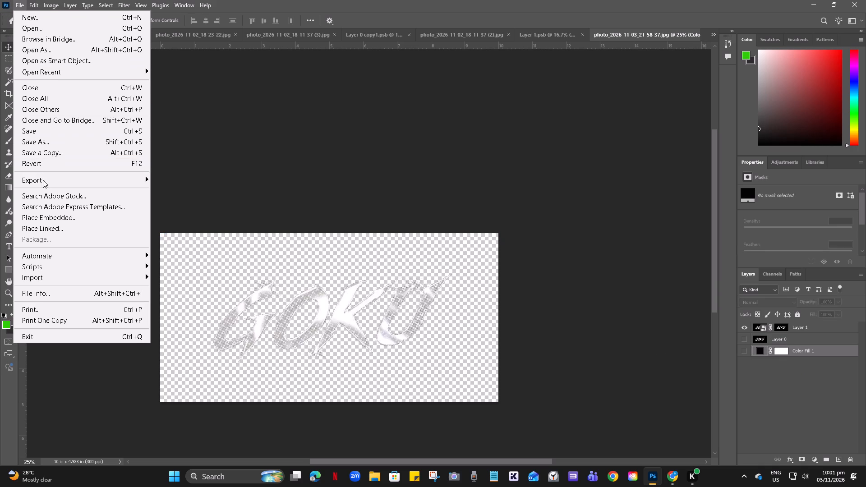
left_click(49, 184)
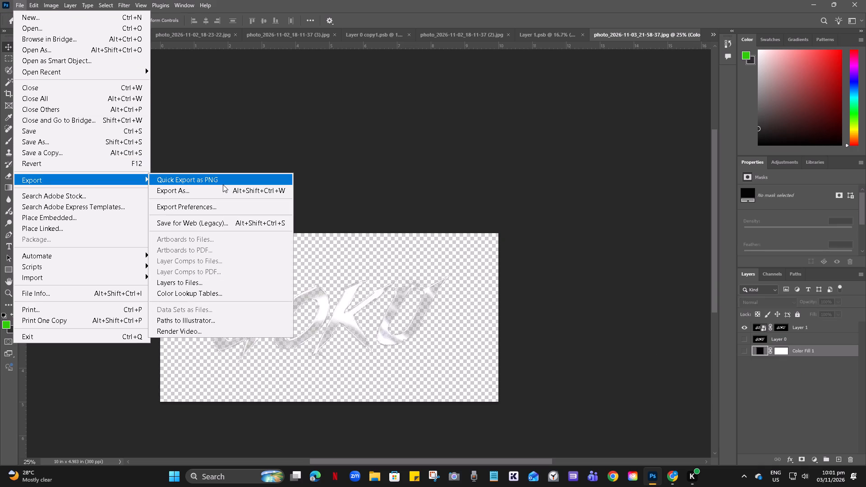
left_click(223, 184)
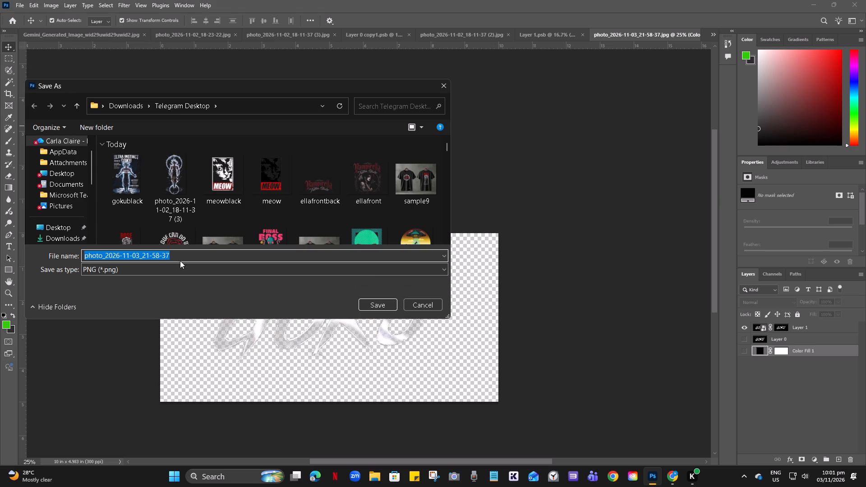
key("BackSpace")
key("BackSpace")
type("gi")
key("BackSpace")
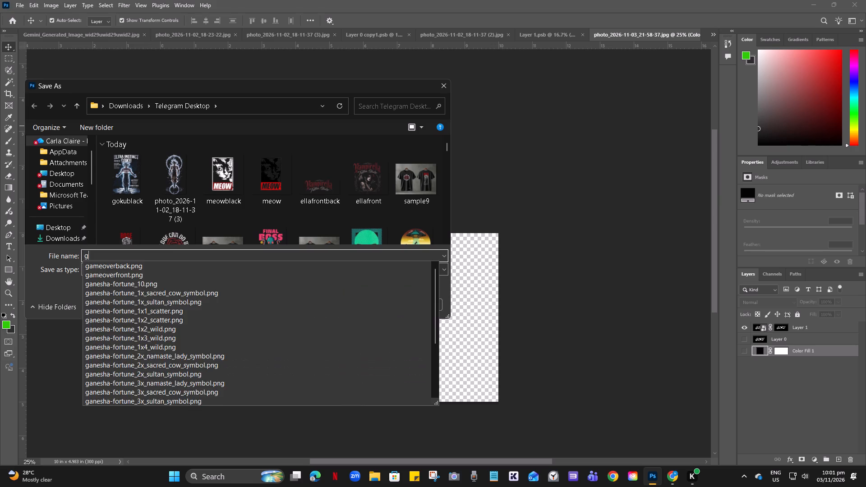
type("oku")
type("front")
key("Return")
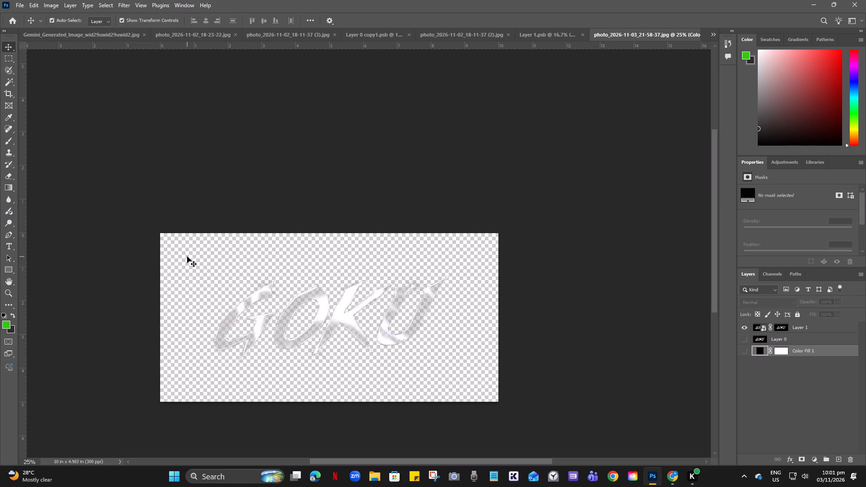
left_click(198, 165)
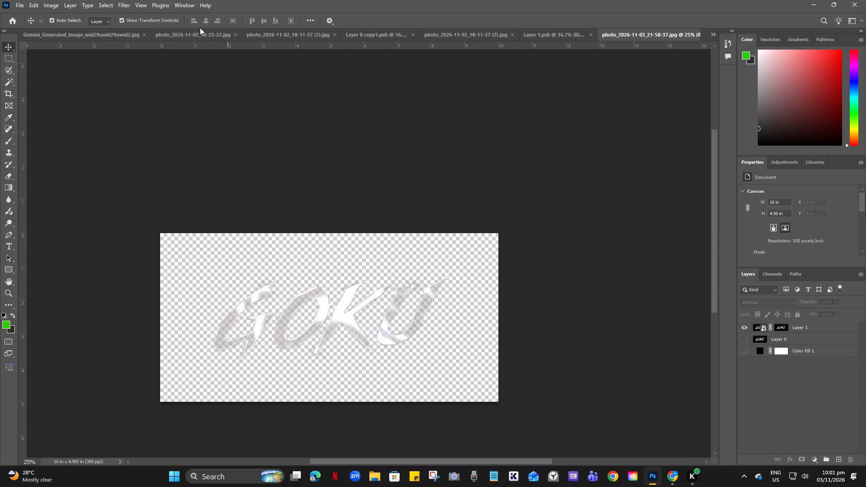
Place the gokufront image as an embedded object in the black T-shirt mockup photo_2026-11-02_18-23-22.
left_click(182, 35)
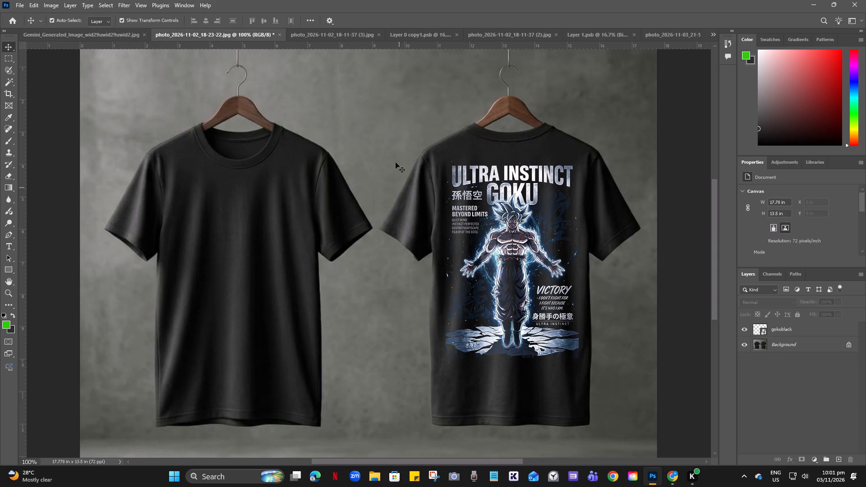
left_click(386, 148)
left_click(18, 7)
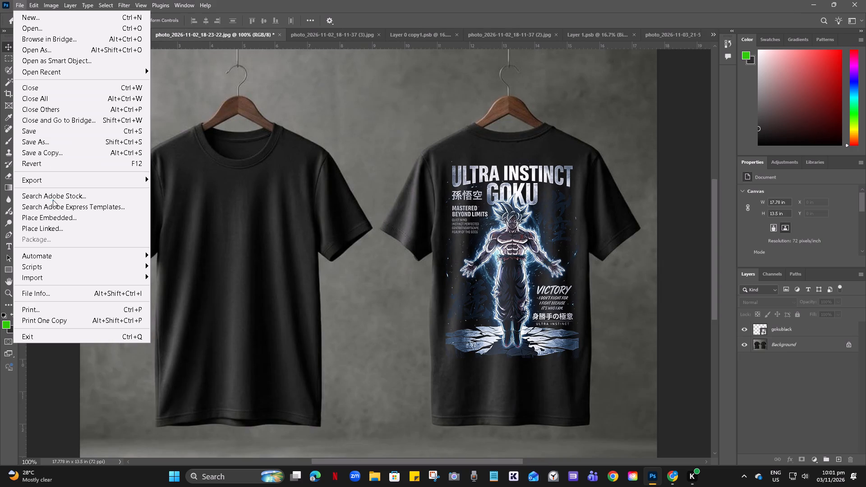
left_click(54, 216)
left_click(128, 179)
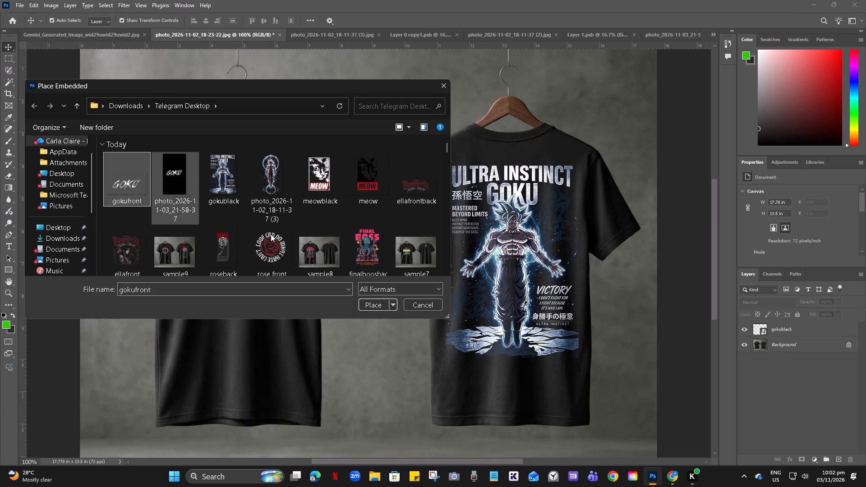
Place the gokufront graphic on the black T-shirt mockup, with the lettering about 3.2 in wide on the front shirt's chest.
left_click(365, 305)
left_click_drag(398, 275, 260, 262)
left_click_drag(394, 161, 232, 262)
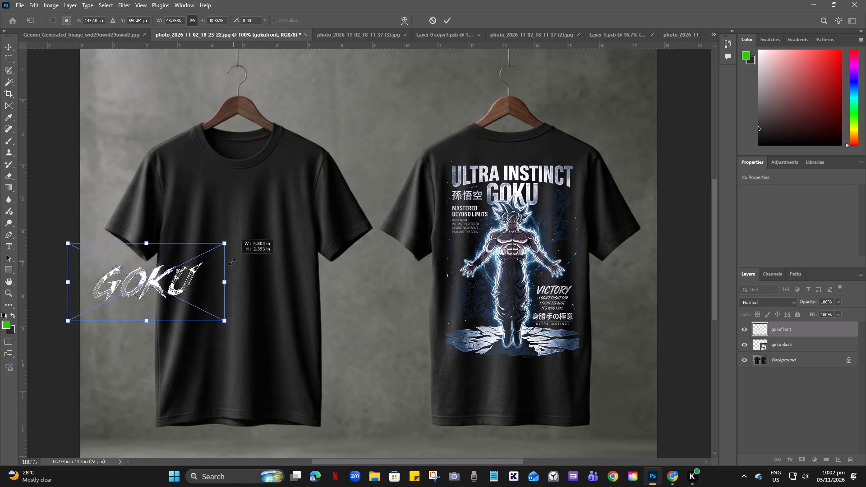
left_click_drag(232, 262, 216, 270)
left_click_drag(156, 292, 256, 235)
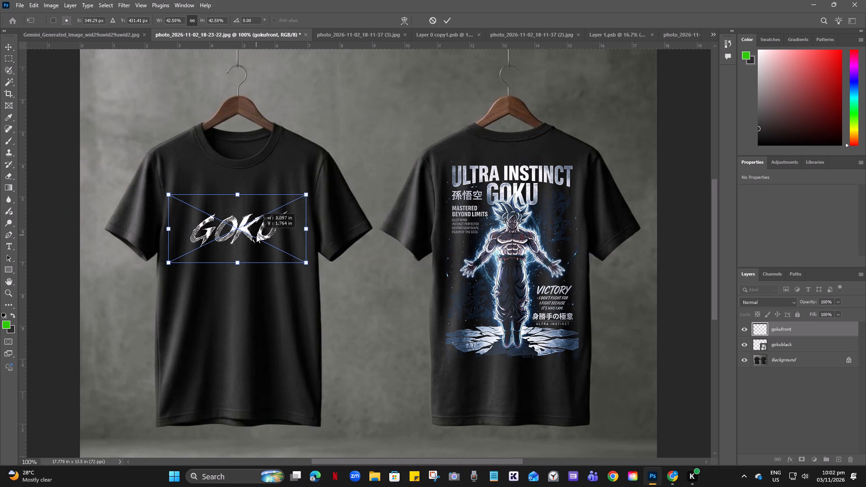
left_click_drag(256, 235, 258, 231)
left_click(311, 259)
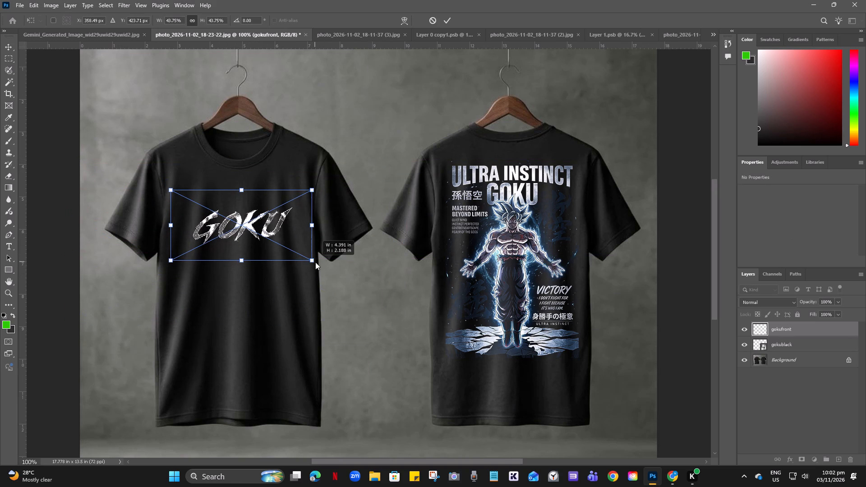
left_click_drag(233, 228, 230, 223)
left_click(284, 273)
left_click(428, 319)
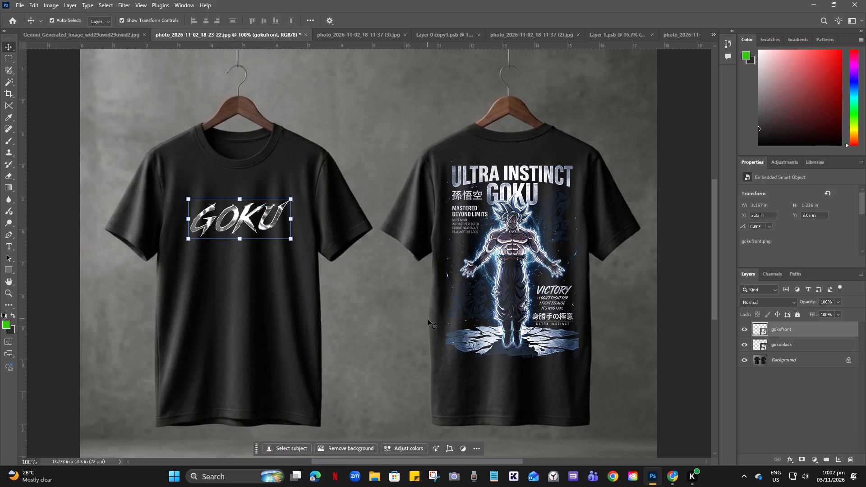
left_click(385, 315)
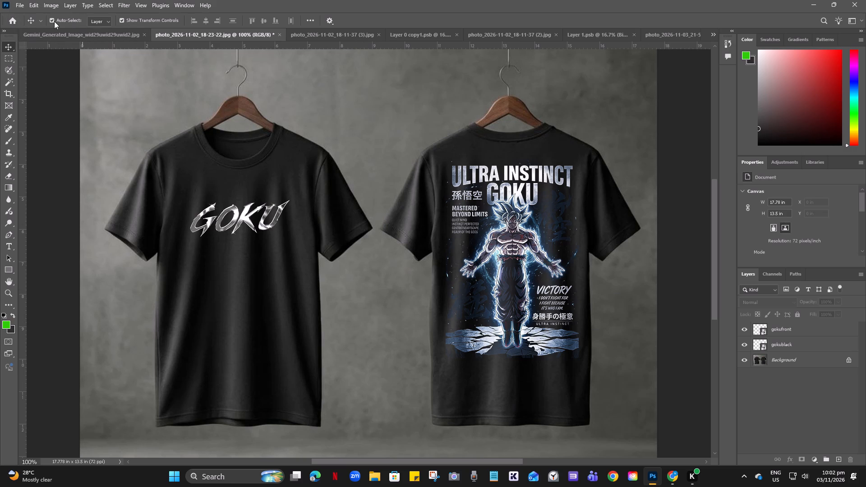
Export the finished black T-shirt mockup as a PNG named sample10 in the Telegram Desktop folder.
left_click(18, 5)
left_click(69, 182)
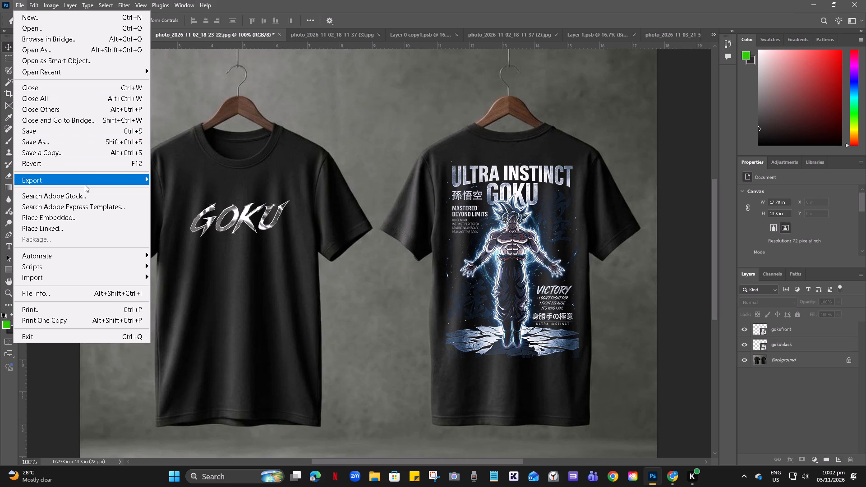
left_click(196, 182)
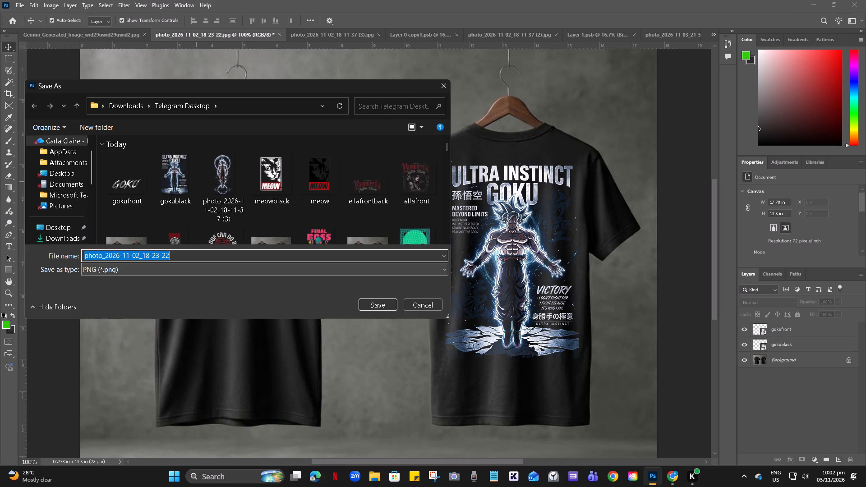
key("BackSpace")
key("BackSpace")
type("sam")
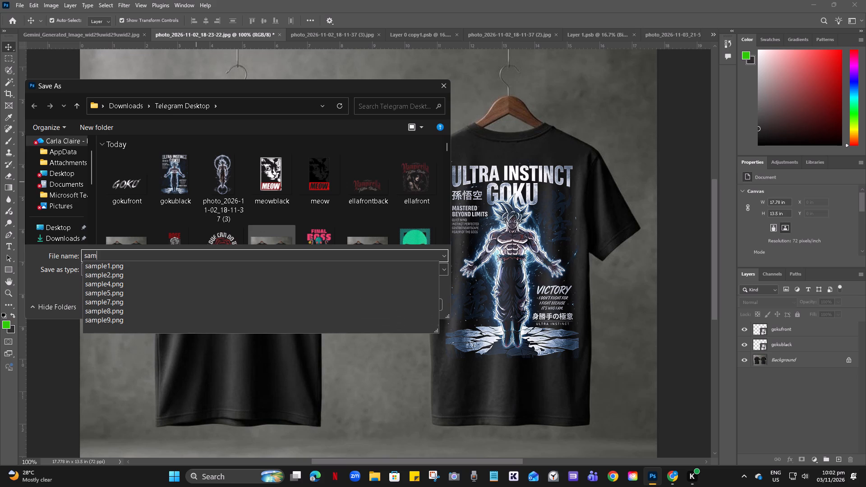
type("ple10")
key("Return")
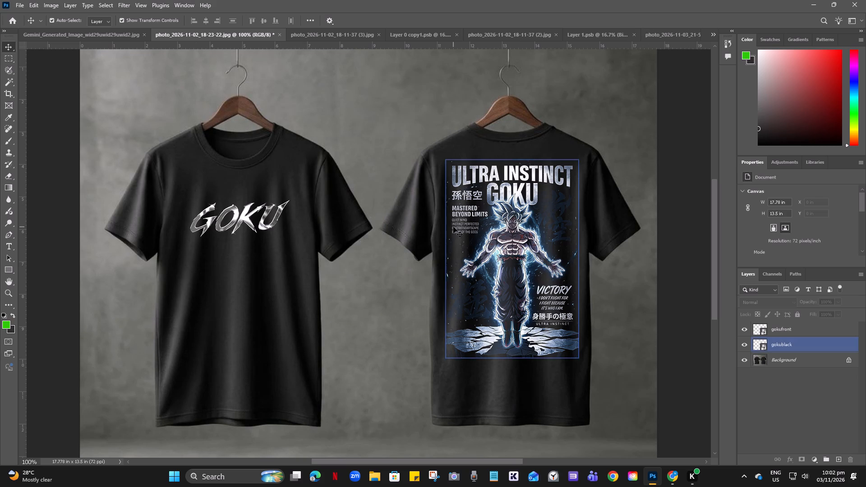
left_click(691, 286)
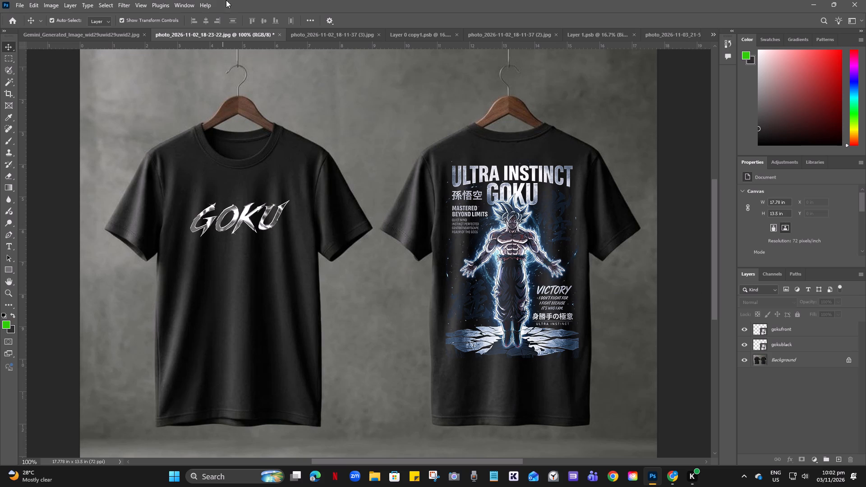
In the white T-shirt mockup document, delete the meow graphic layer from the front shirt.
left_click(57, 31)
left_click(220, 229)
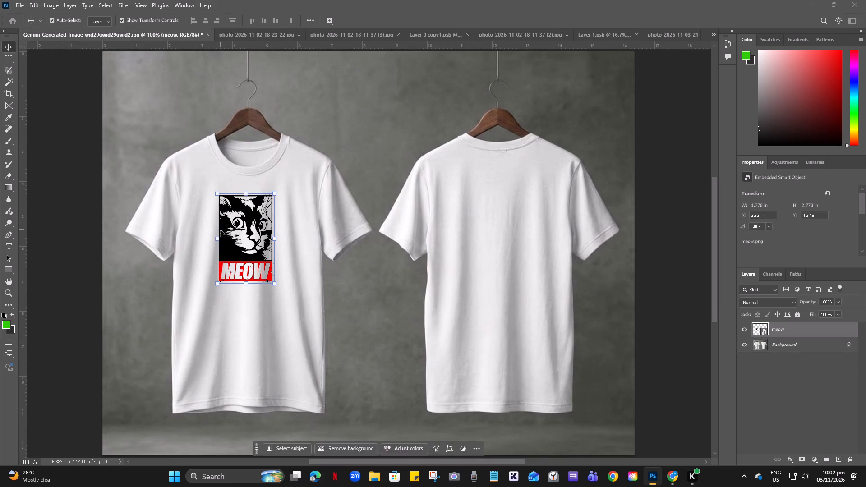
left_click(229, 239)
right_click(230, 232)
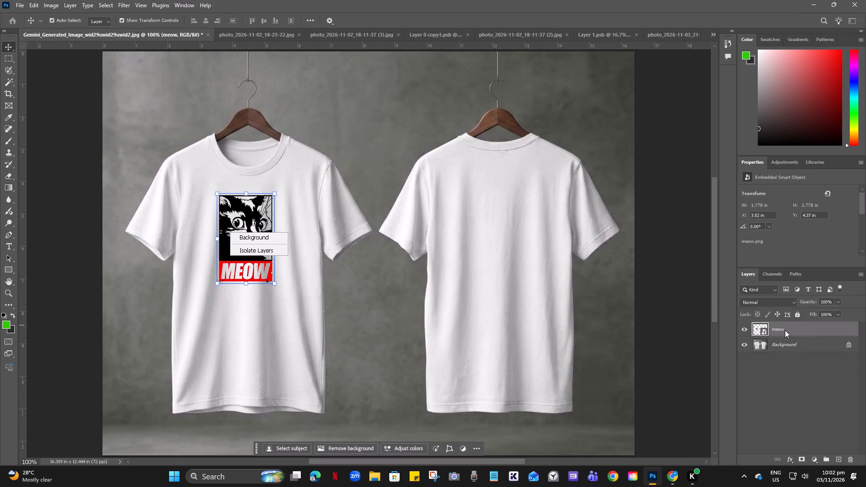
right_click(778, 329)
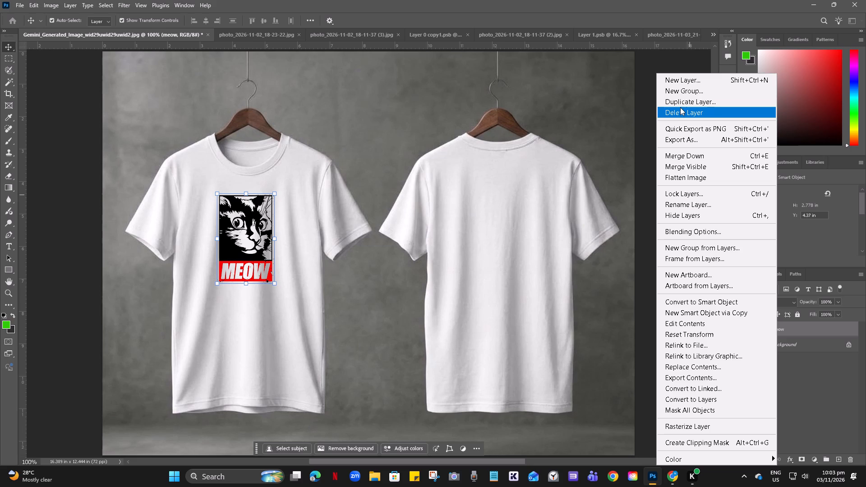
left_click(681, 111)
double_click(382, 171)
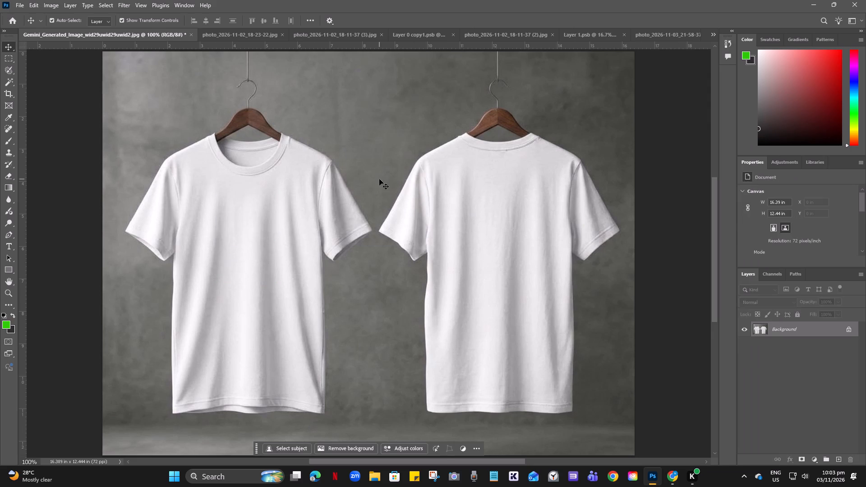
Place the gokufront graphic as an embedded object over the white front shirt and scale its frame to about 4.7 in wide.
left_click(21, 2)
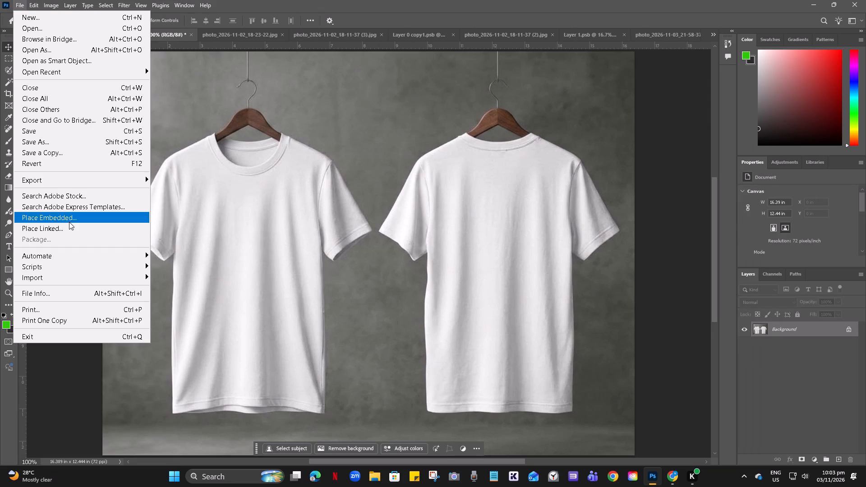
left_click(69, 220)
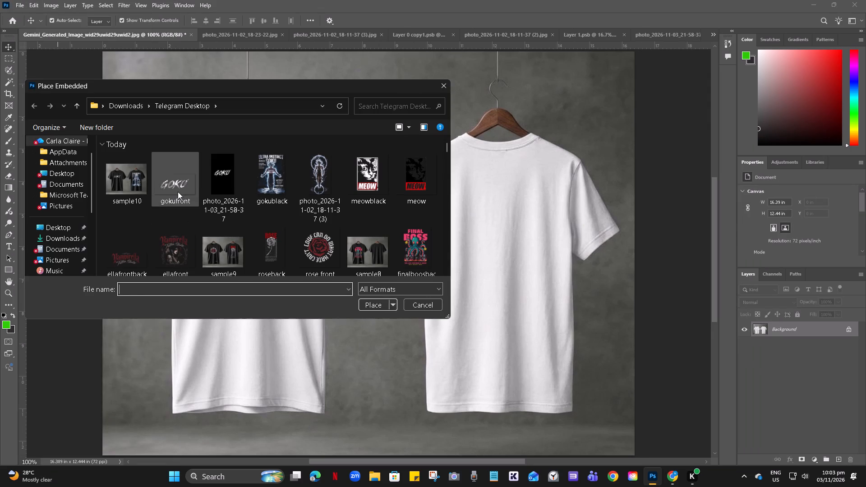
left_click(178, 192)
left_click(384, 303)
left_click_drag(382, 261, 282, 255)
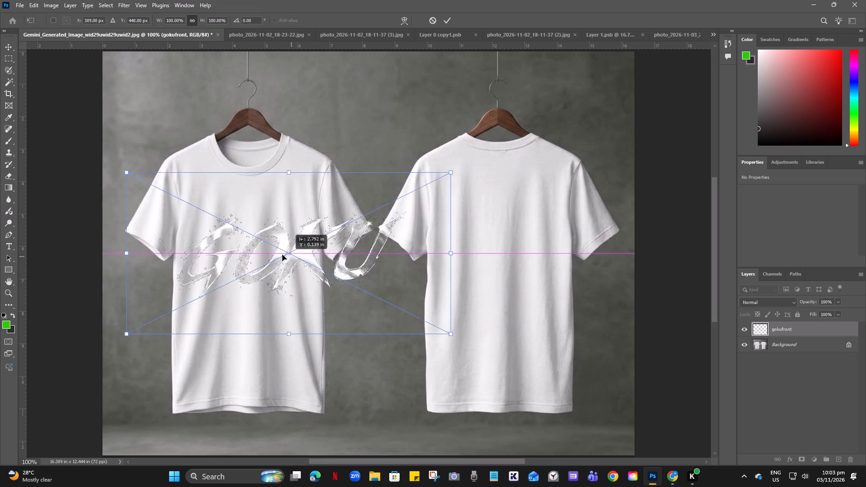
left_click_drag(282, 255, 276, 250)
left_click_drag(427, 161, 250, 255)
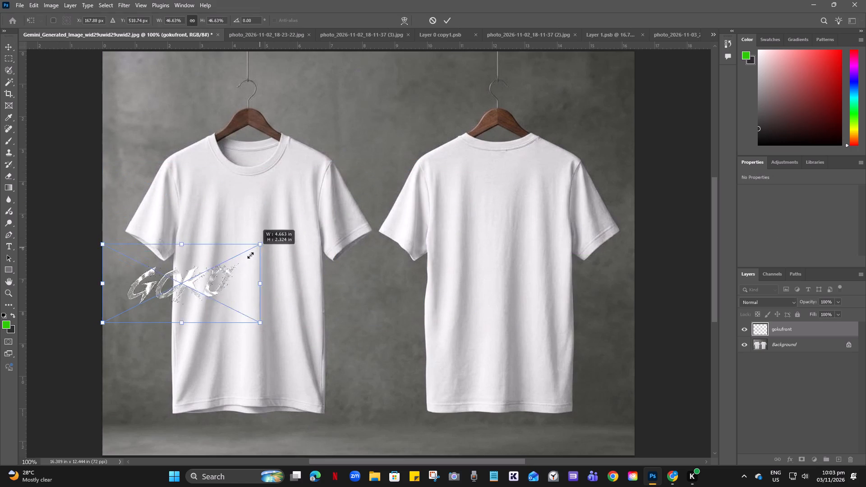
Scale the placed gokufront graphic to about 35% and center it on the chest of the white T-shirt's front.
left_click_drag(250, 255, 203, 279)
left_click_drag(164, 297, 260, 217)
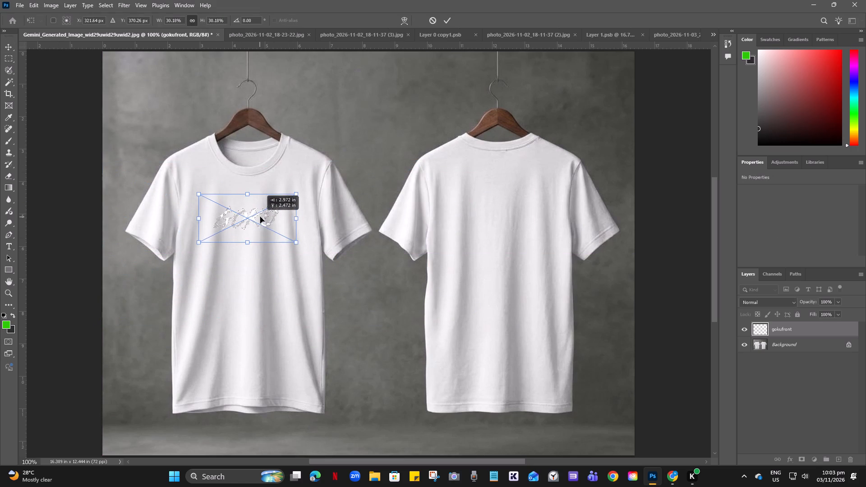
left_click_drag(260, 217, 263, 221)
left_click_drag(298, 245, 310, 258)
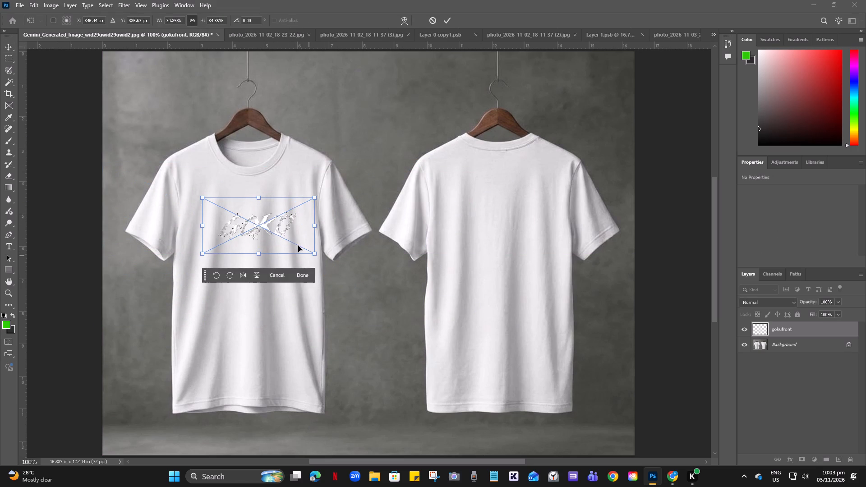
left_click_drag(279, 235, 269, 228)
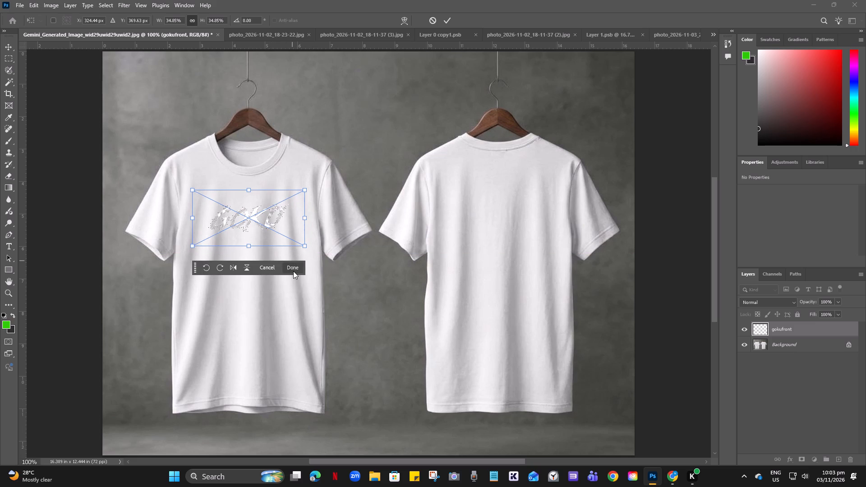
left_click(293, 271)
left_click(391, 275)
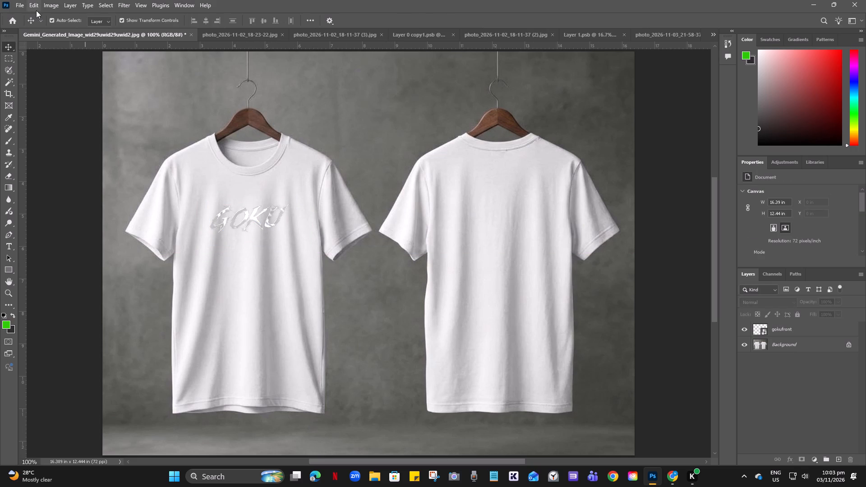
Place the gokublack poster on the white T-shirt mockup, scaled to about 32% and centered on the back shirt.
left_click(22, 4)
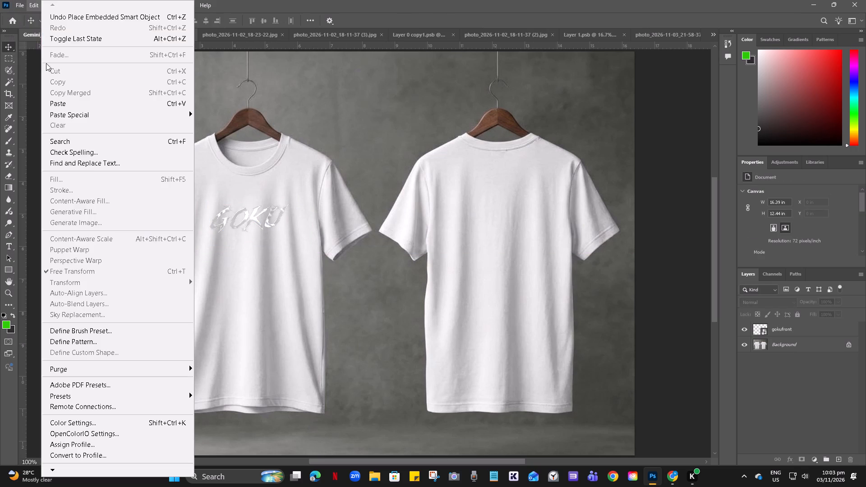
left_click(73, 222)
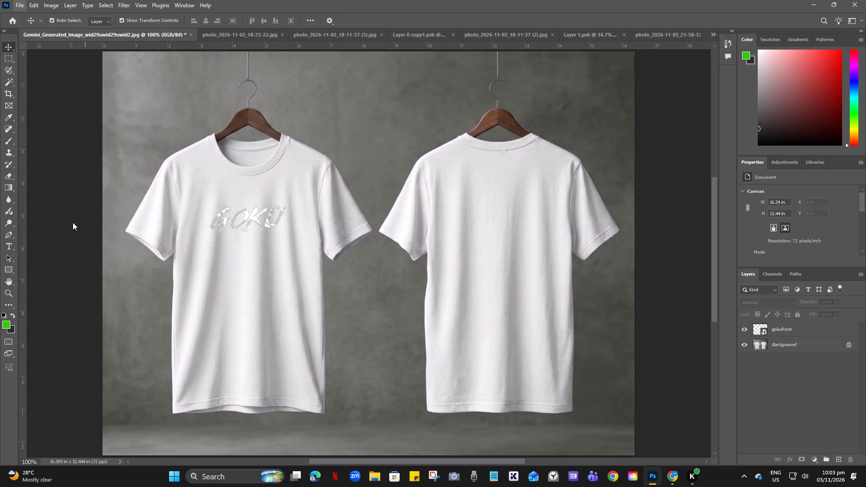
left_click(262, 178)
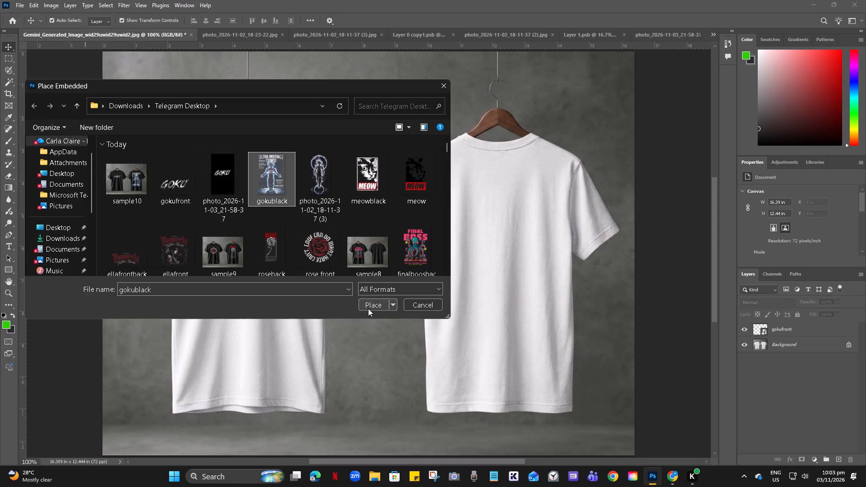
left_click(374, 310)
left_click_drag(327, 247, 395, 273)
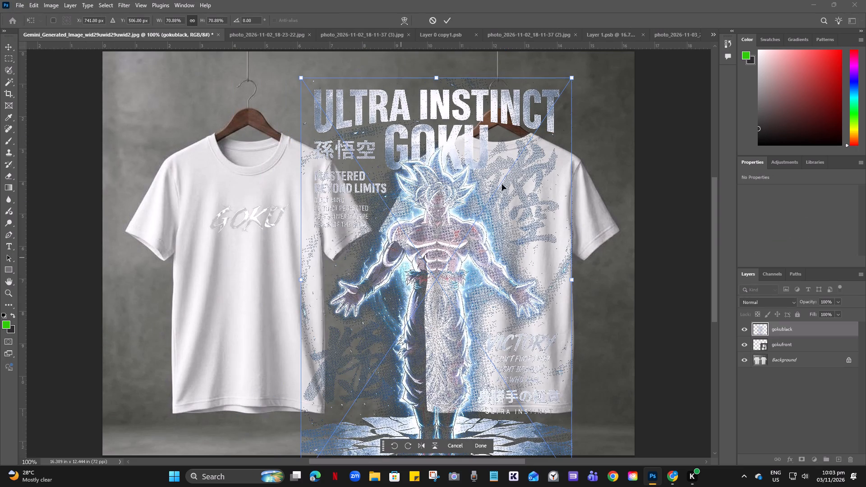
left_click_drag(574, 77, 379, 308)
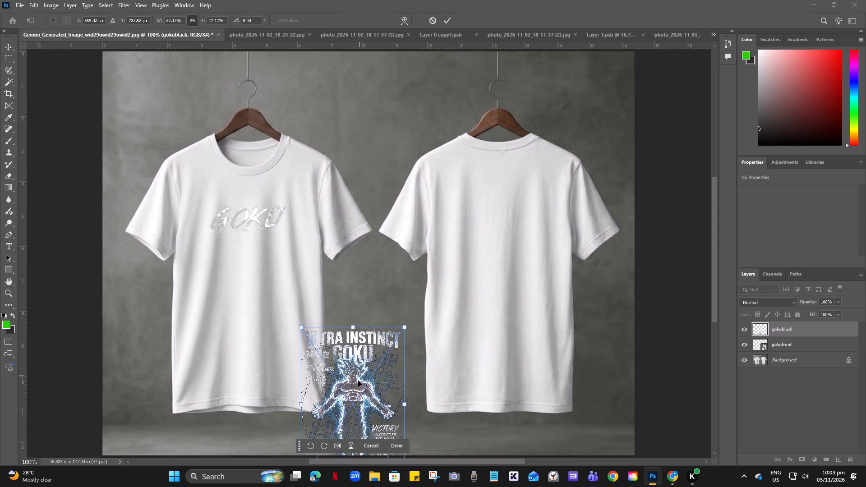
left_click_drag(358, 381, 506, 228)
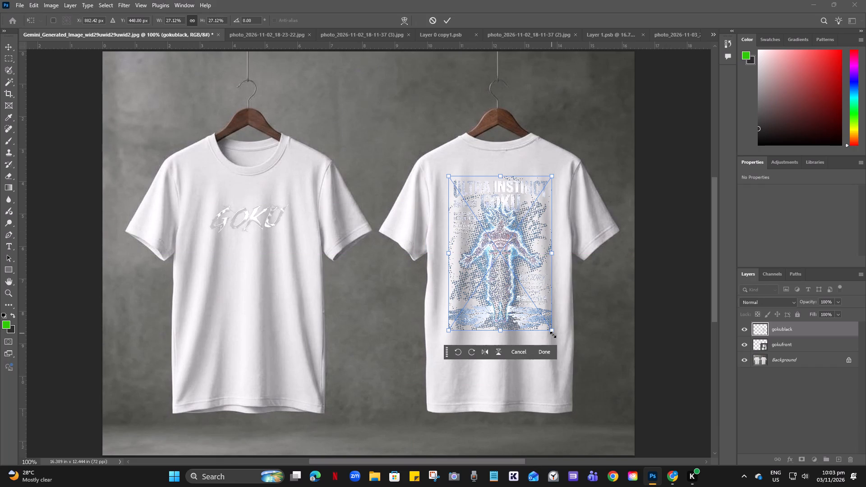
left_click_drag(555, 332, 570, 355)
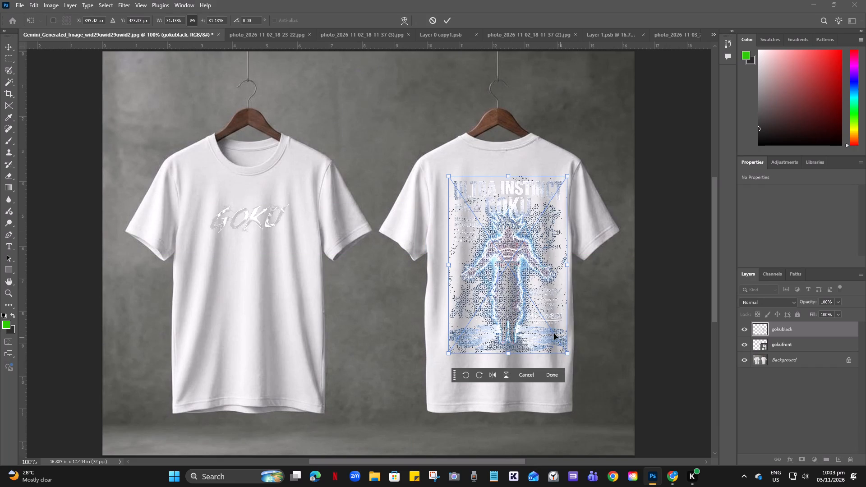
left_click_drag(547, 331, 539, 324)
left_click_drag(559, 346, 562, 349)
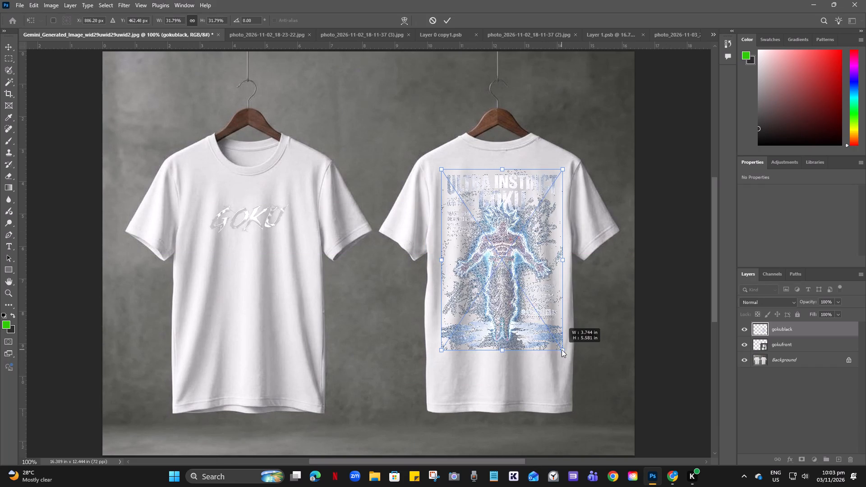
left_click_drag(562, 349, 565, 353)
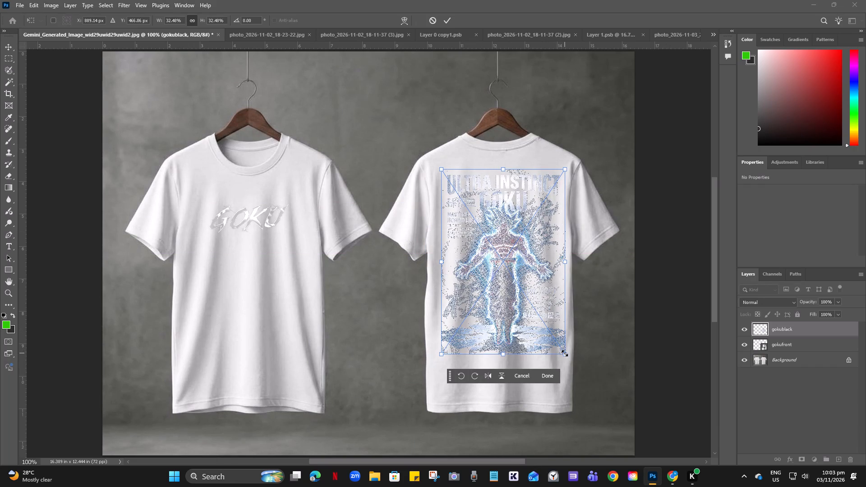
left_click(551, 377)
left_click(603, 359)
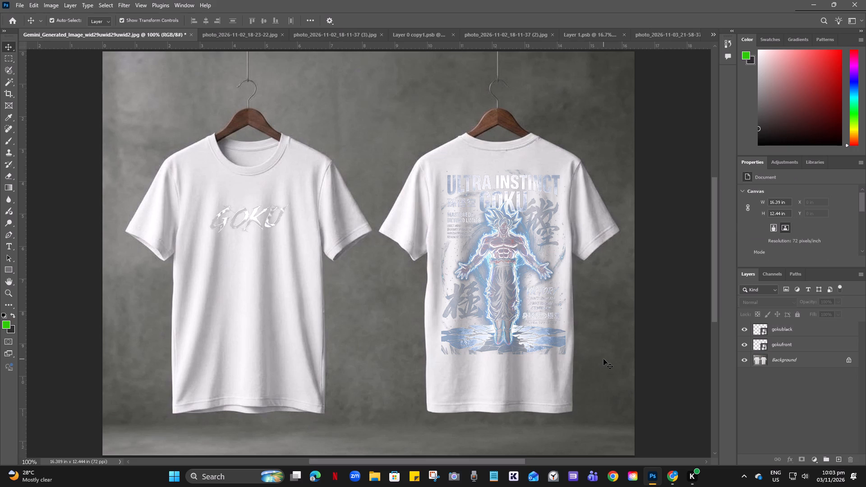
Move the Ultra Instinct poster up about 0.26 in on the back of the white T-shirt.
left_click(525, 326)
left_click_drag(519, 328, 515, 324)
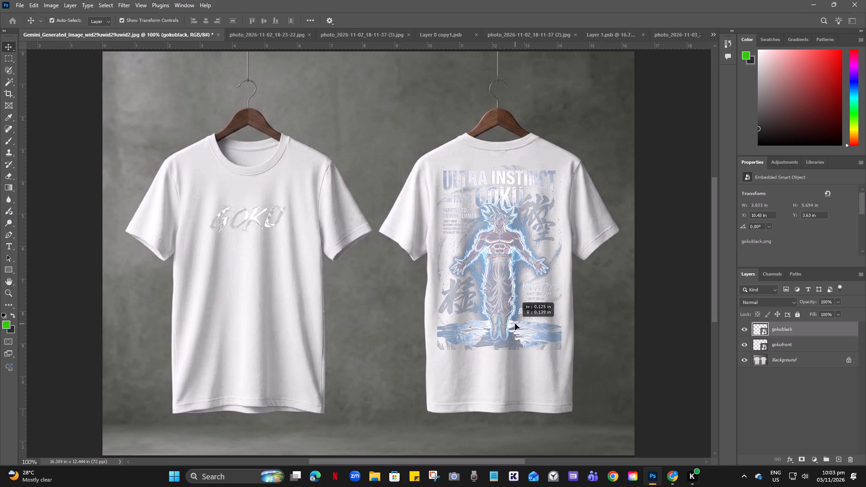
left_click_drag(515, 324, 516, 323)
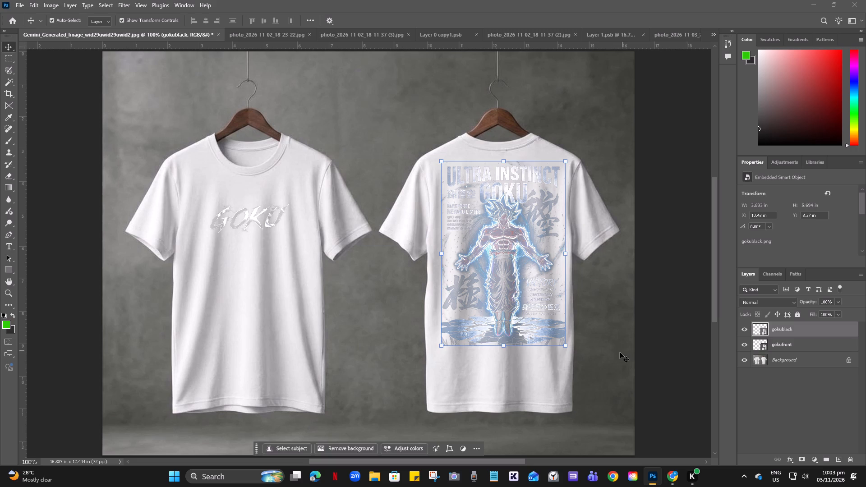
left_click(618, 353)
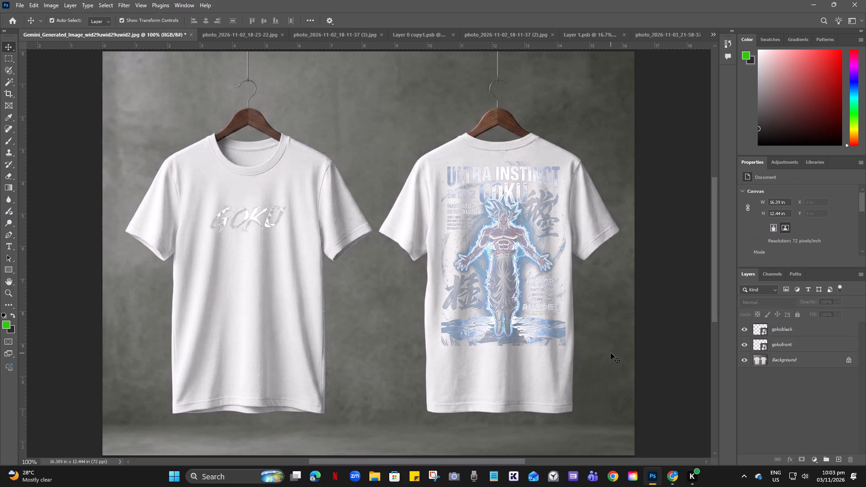
Delete the gokublack and gokufront layers from the white T-shirt mockup, leaving only the Background layer.
left_click(479, 310)
right_click(504, 313)
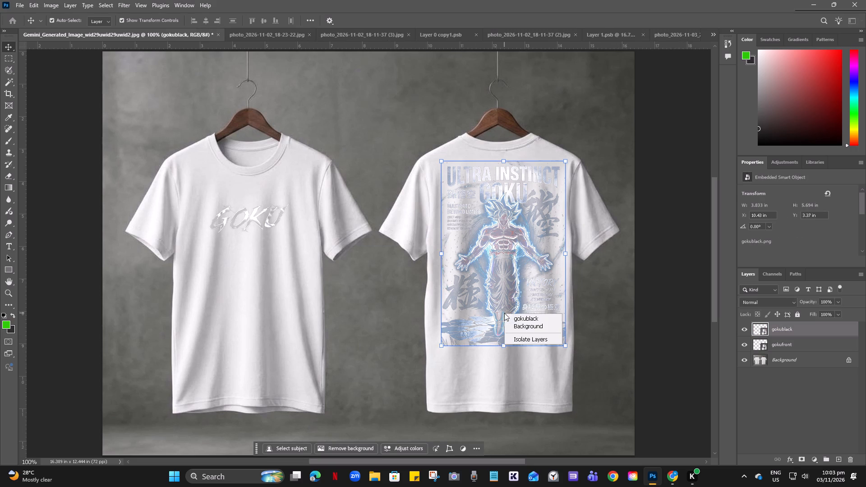
left_click(787, 328, "ctrl")
left_click(792, 339, "ctrl")
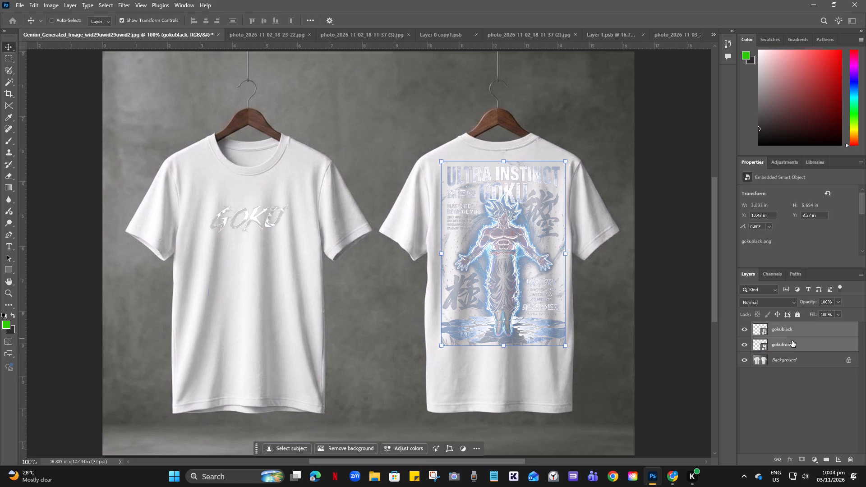
right_click(793, 337)
left_click(760, 66)
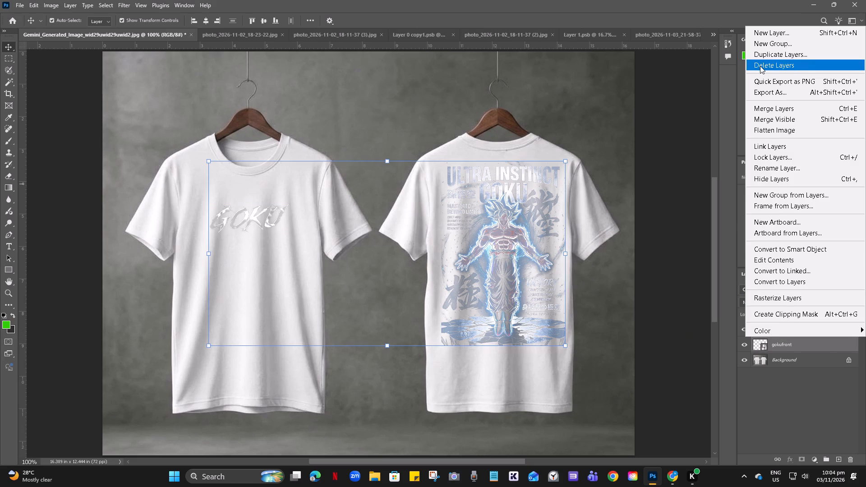
left_click(392, 172)
left_click(352, 143)
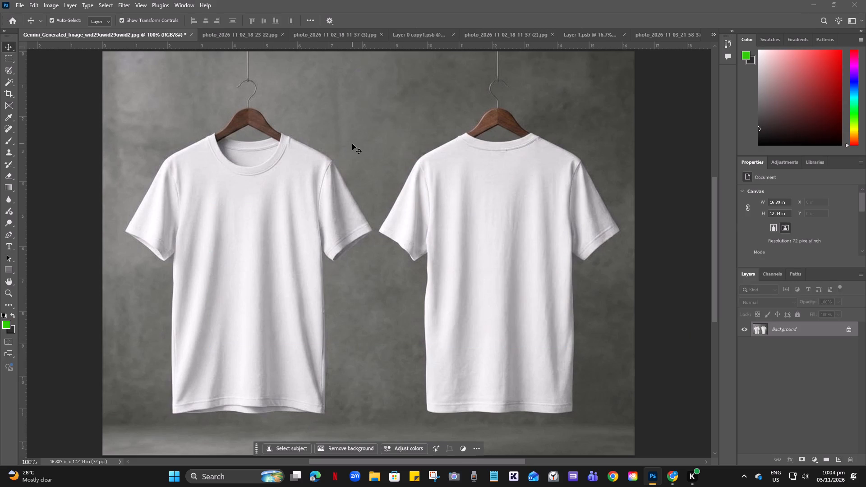
Review the finished Goku designs on the black T-shirt mockup and return to the blank white mockup.
left_click(254, 36)
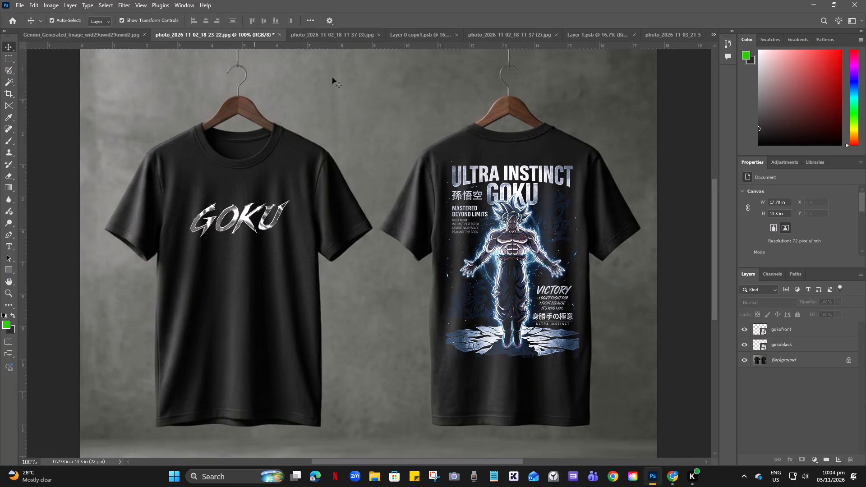
left_click(347, 107)
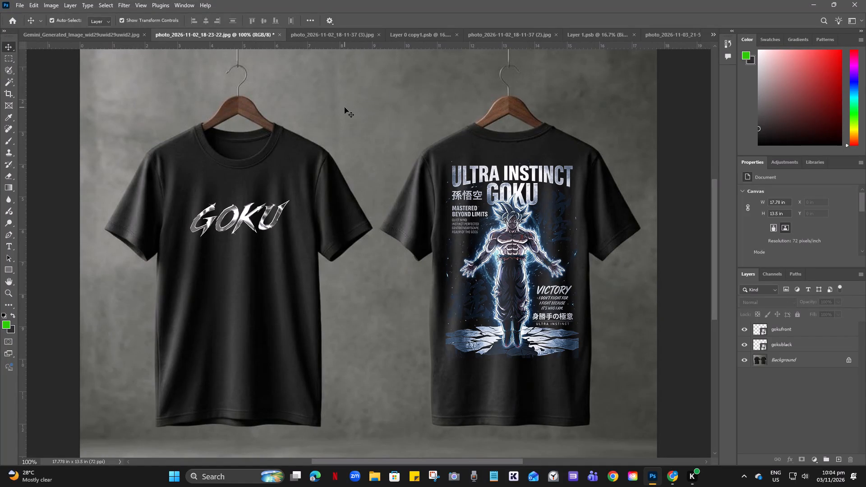
left_click(347, 110)
left_click(108, 32)
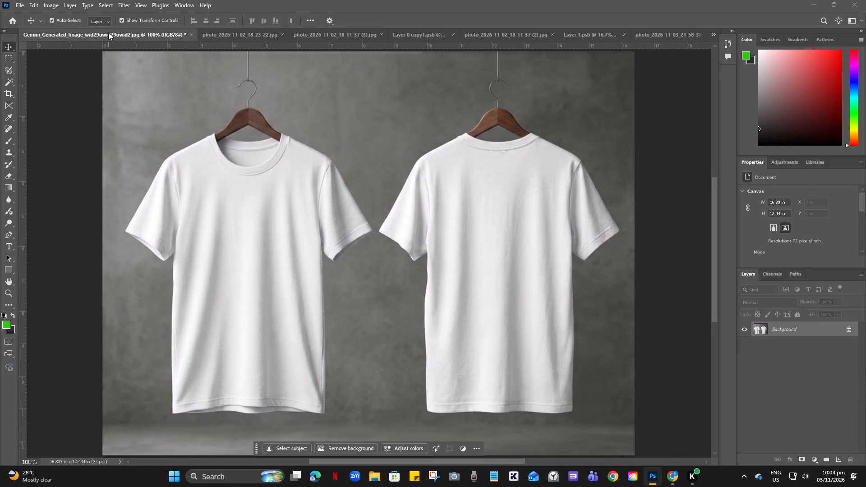
left_click(345, 119)
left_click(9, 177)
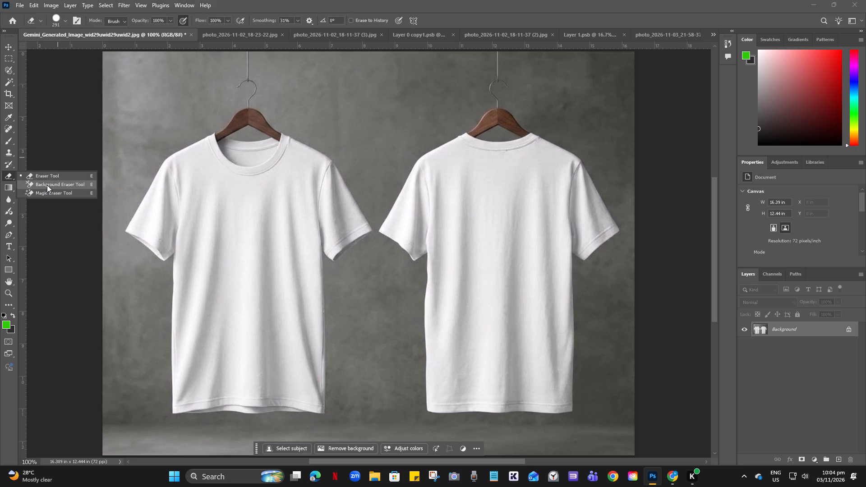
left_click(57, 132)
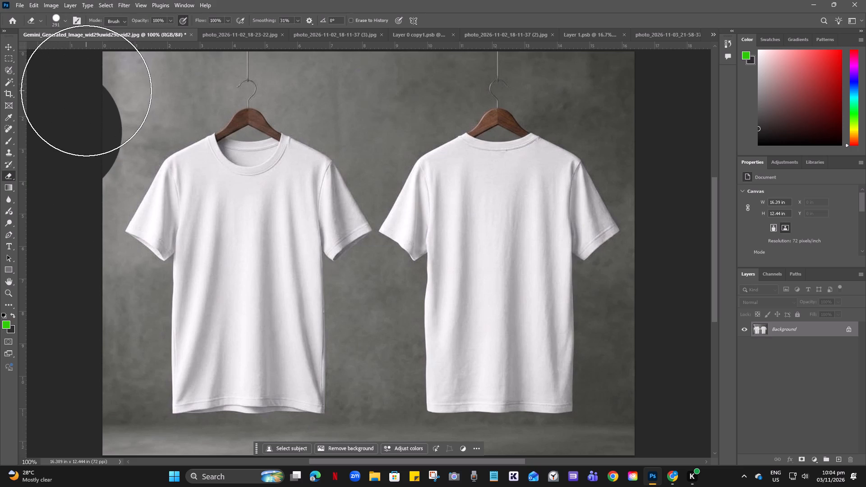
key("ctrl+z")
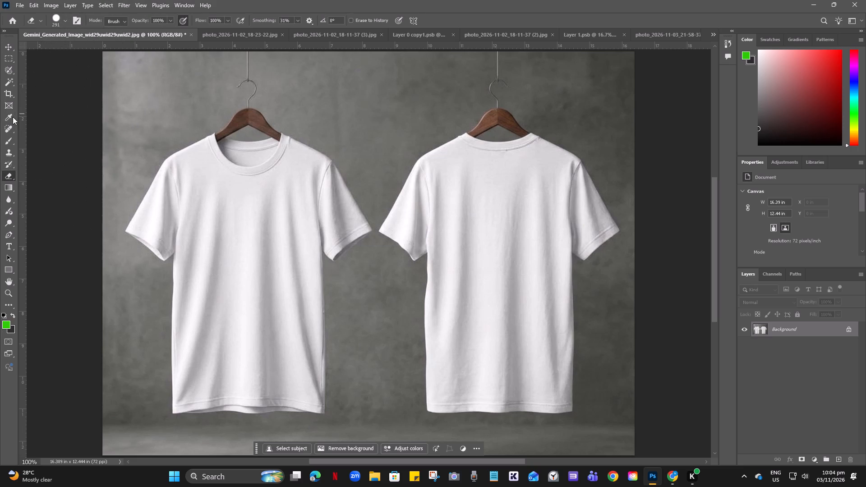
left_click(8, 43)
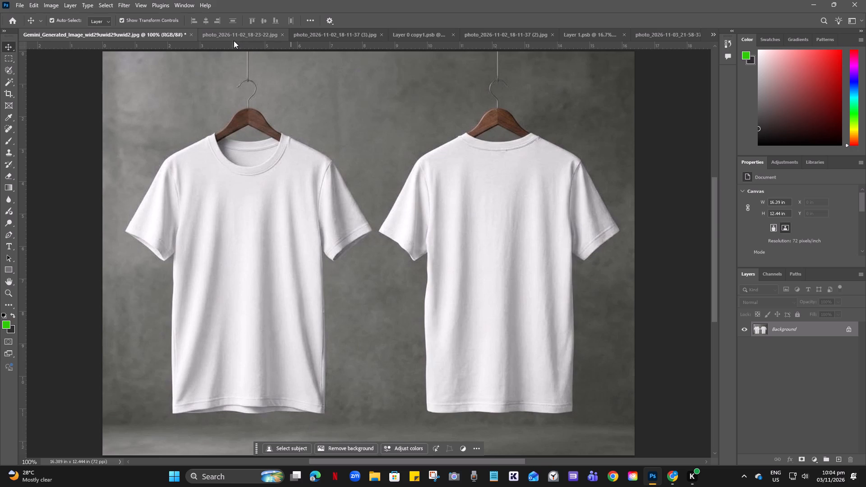
Look at the Layer 0 copy1 bitmap document and return to the black T-shirt mockup.
left_click(234, 41)
left_click(422, 36)
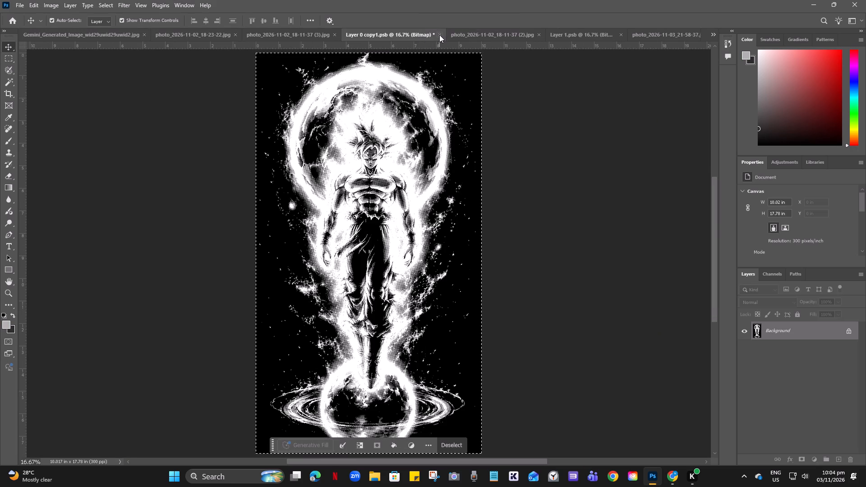
left_click(169, 35)
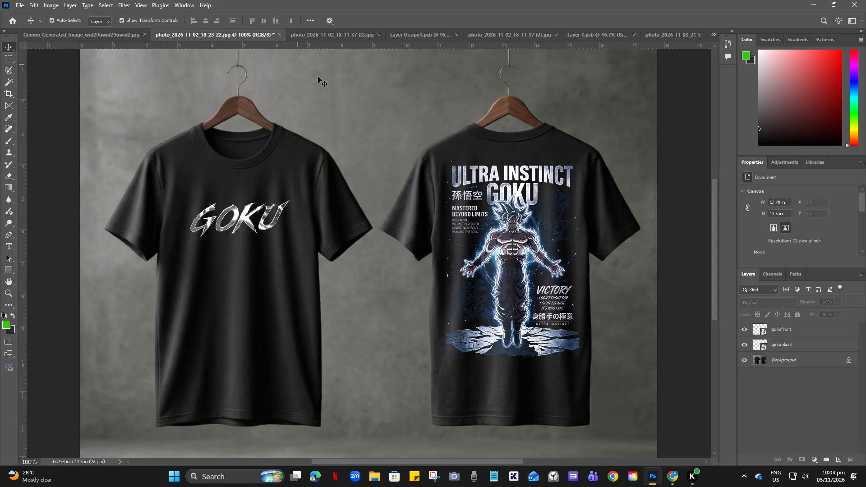
left_click(372, 132)
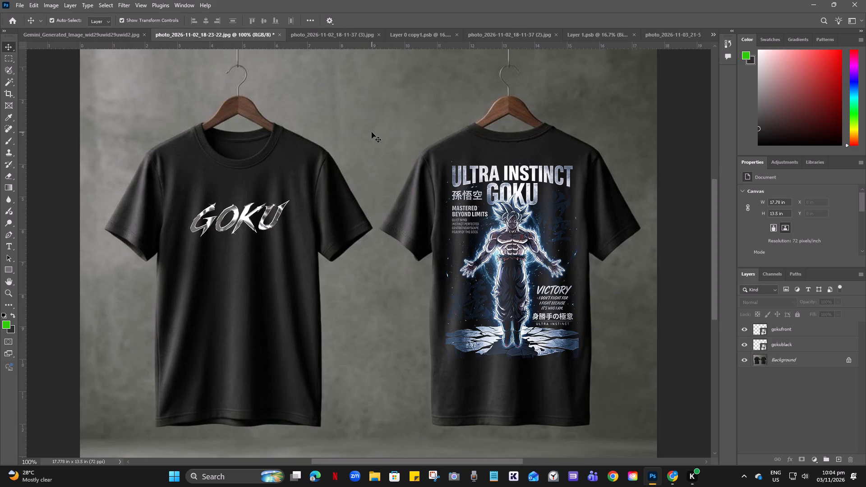
Open the ellafrontback image from the Telegram Desktop downloads folder as a new document.
left_click(366, 131)
left_click(23, 4)
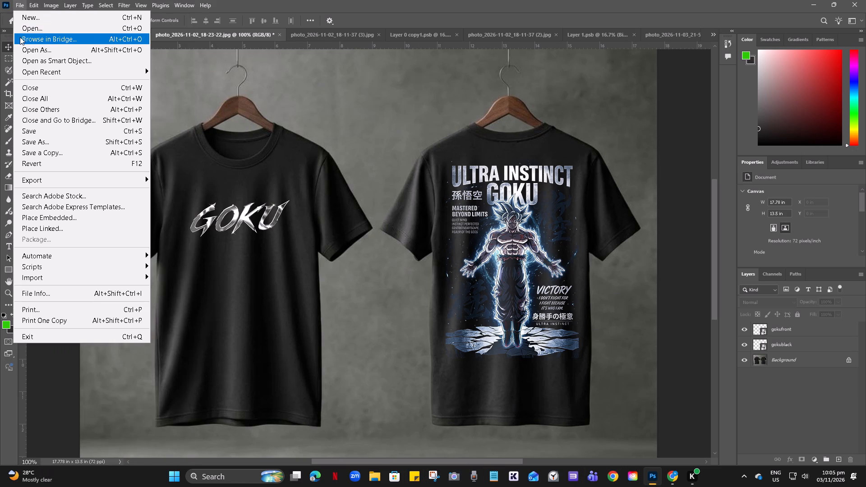
left_click(27, 29)
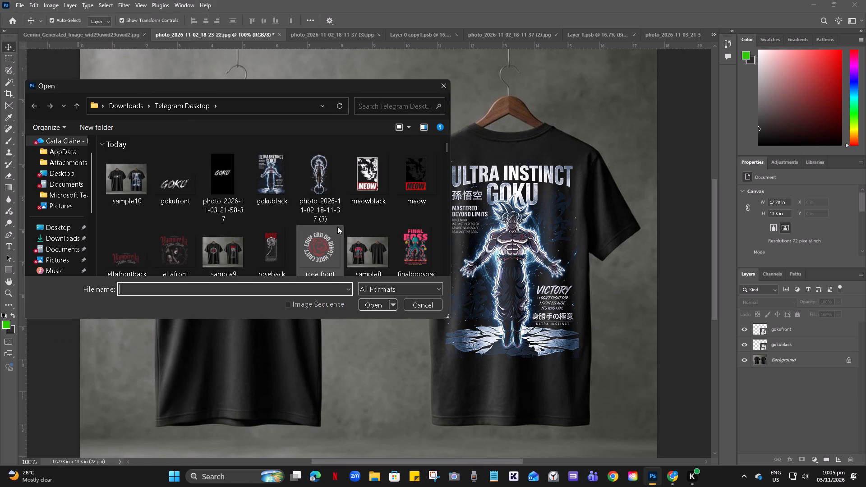
scroll(343, 218, "down", 1)
scroll(305, 236, "down", 1)
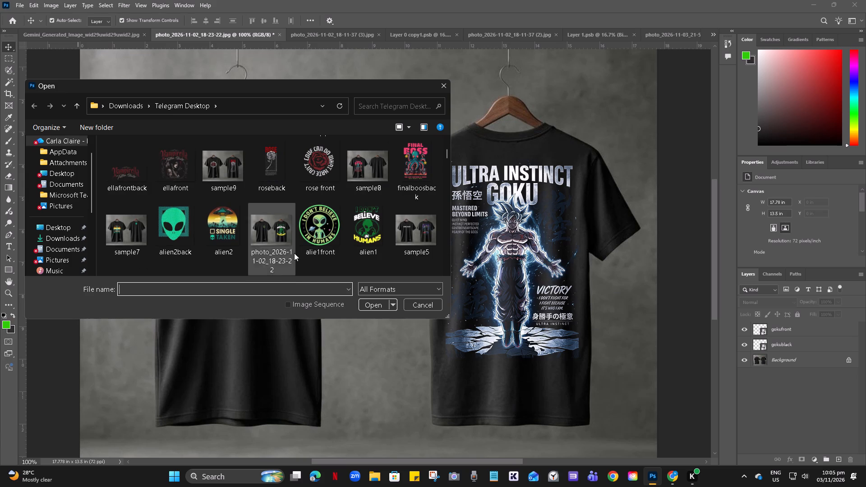
scroll(294, 253, "up", 1)
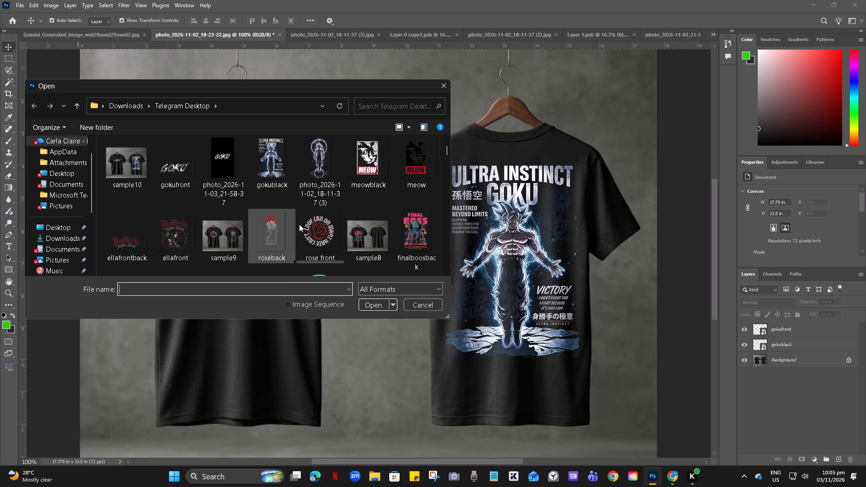
scroll(299, 223, "down", 1)
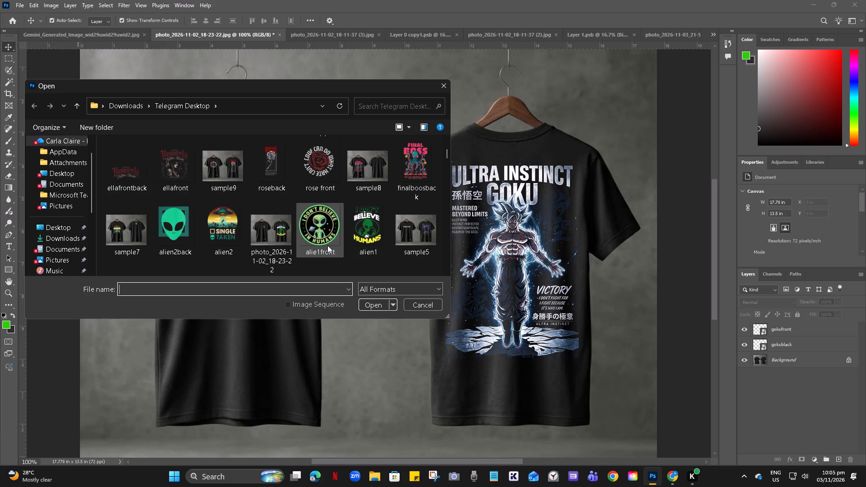
scroll(327, 243, "down", 2)
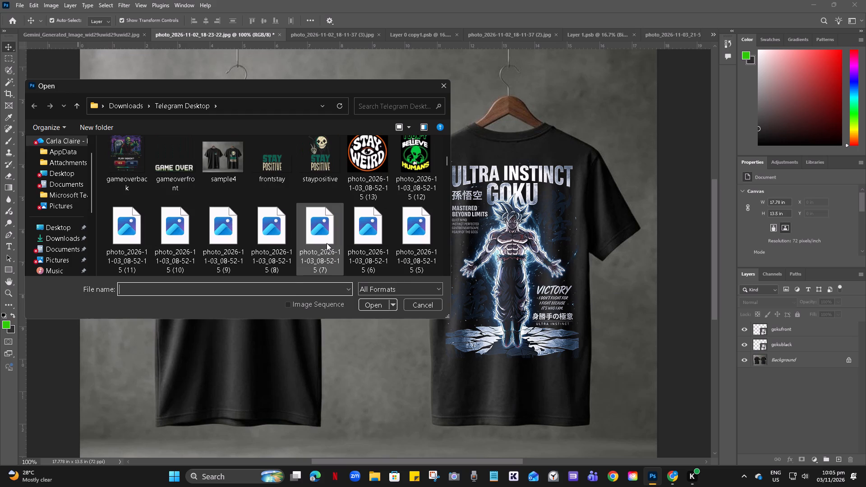
scroll(327, 243, "up", 3)
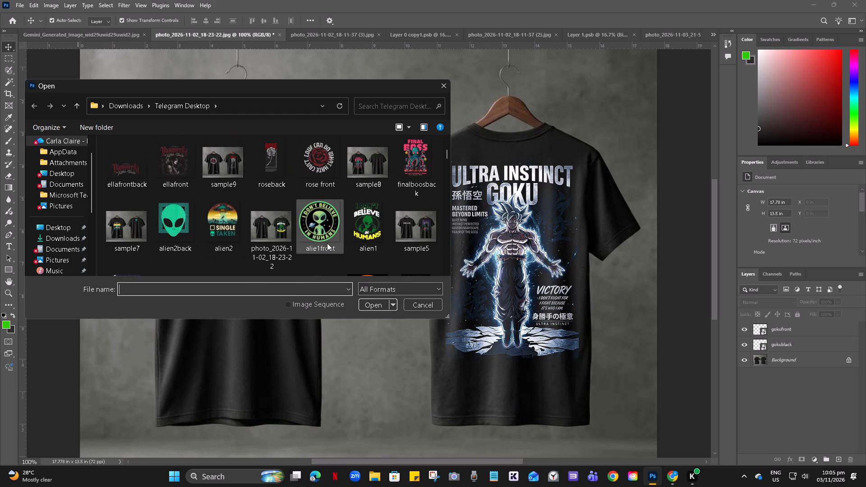
scroll(328, 243, "up", 2)
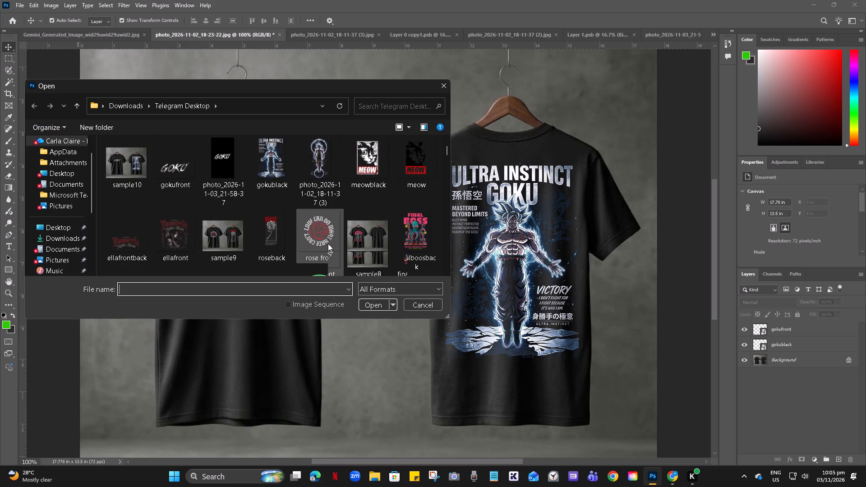
scroll(328, 236, "down", 1)
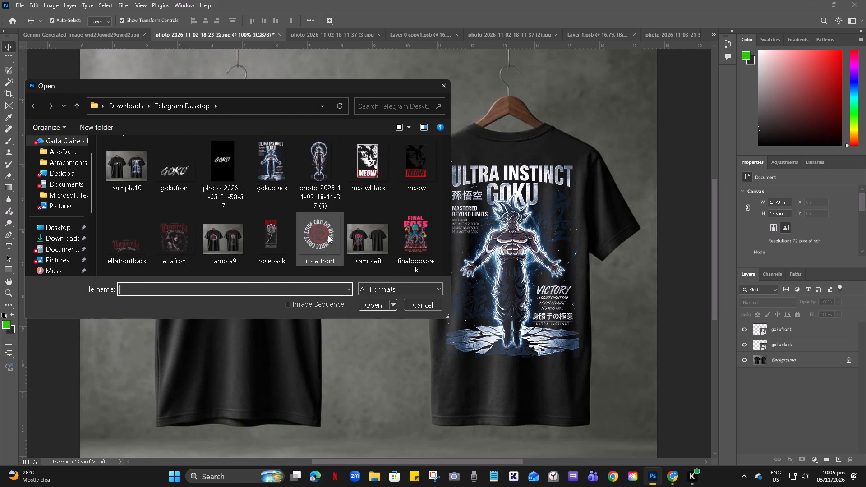
scroll(328, 235, "down", 1)
left_click(360, 349)
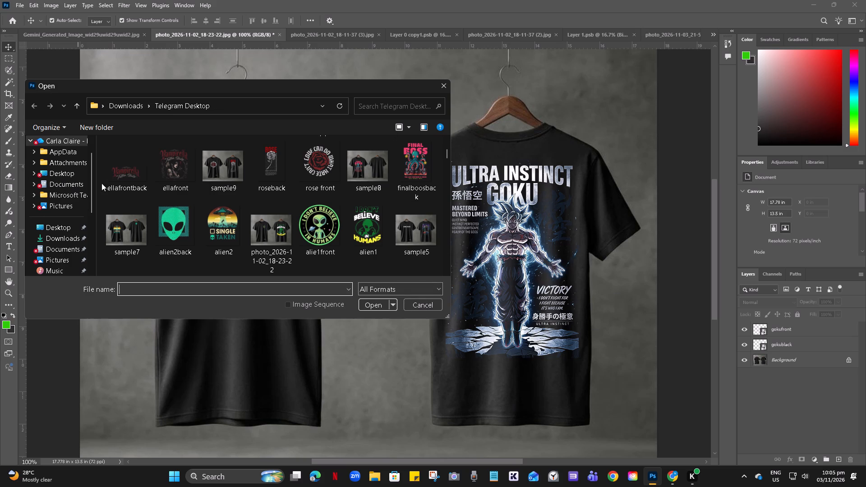
left_click(116, 179)
left_click(374, 303)
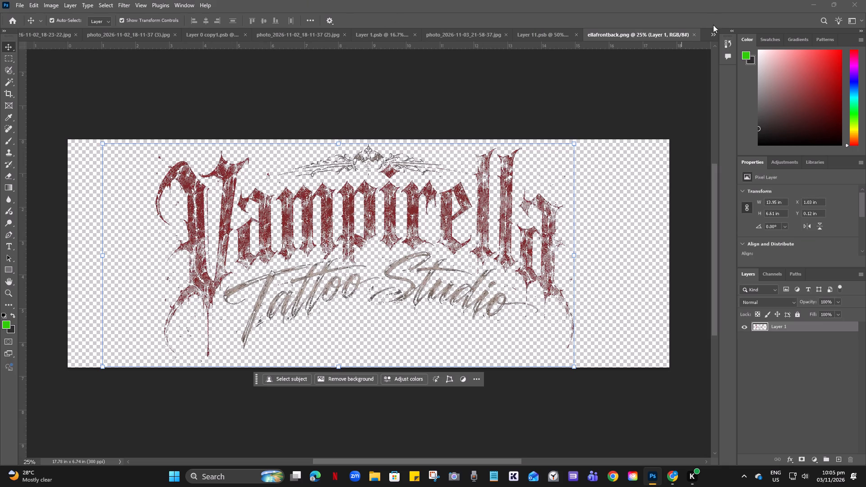
Close the ellafrontback.png document.
left_click(694, 37)
Remove the gokufront and gokublack layers from the black T-shirt mockup.
left_click(226, 223)
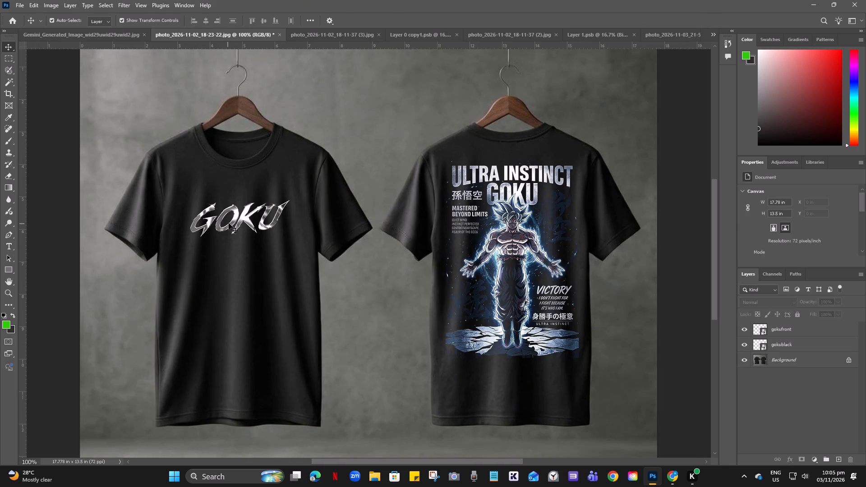
left_click(792, 341, "ctrl")
left_click(792, 334, "ctrl")
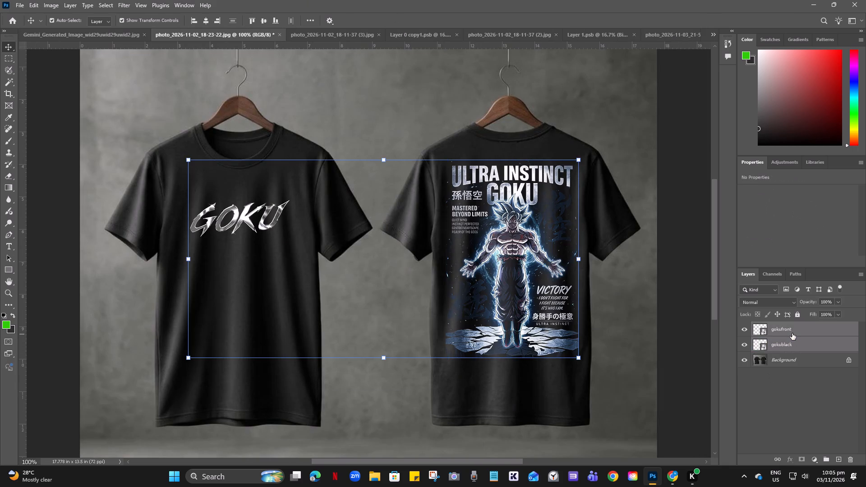
Delete the selected gokufront and gokublack layers from the black T-shirt mockup.
right_click(792, 333)
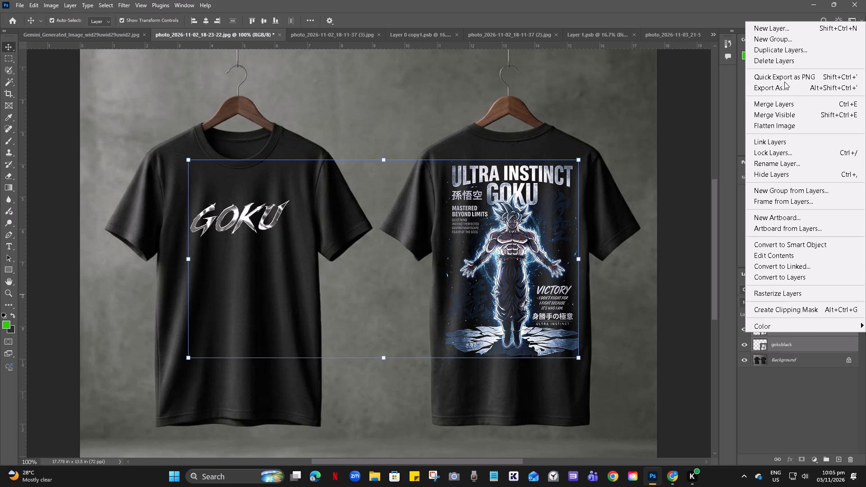
left_click(782, 60)
left_click(384, 174)
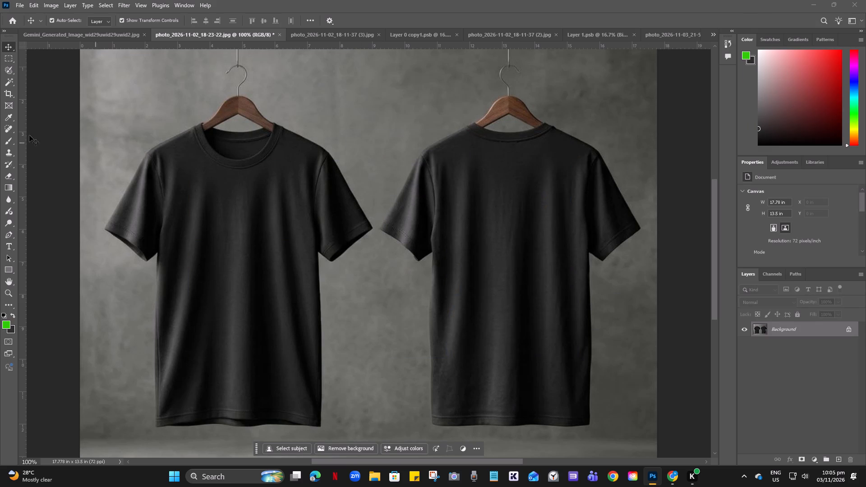
left_click(124, 119)
Place the ellafrontback artwork as an embedded object in the black T-shirt mockup and scale it down to about 29%.
left_click(16, 5)
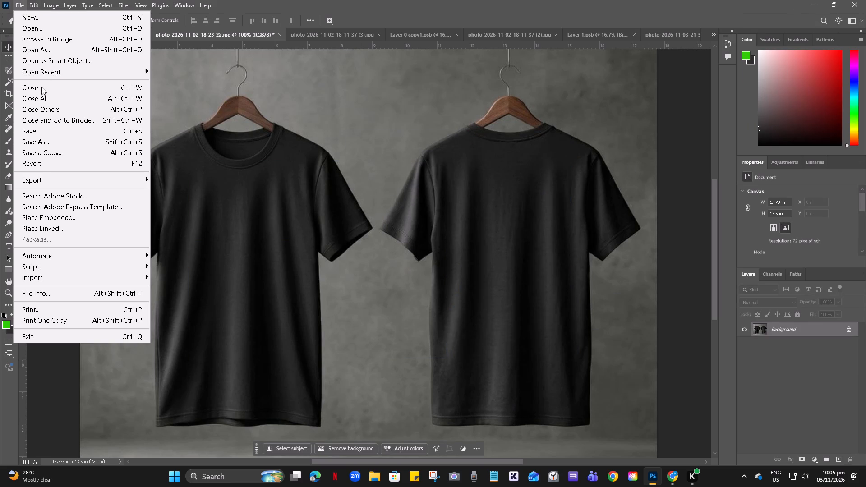
left_click(64, 222)
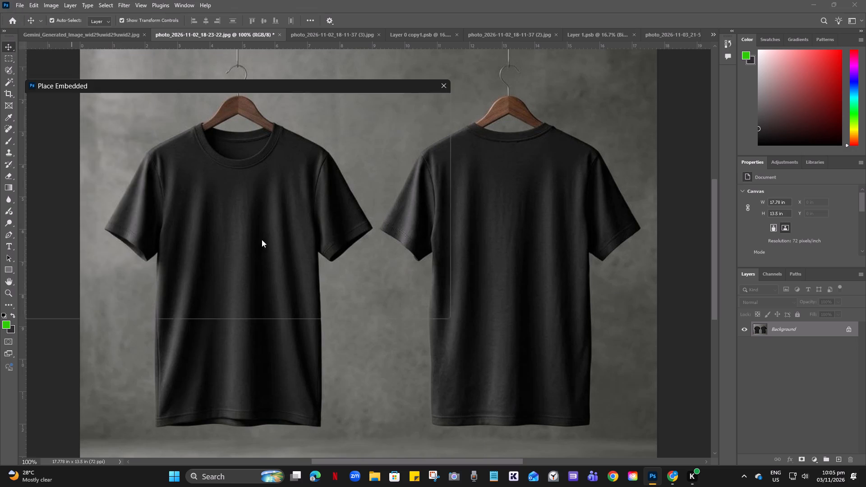
left_click(123, 253, "ctrl")
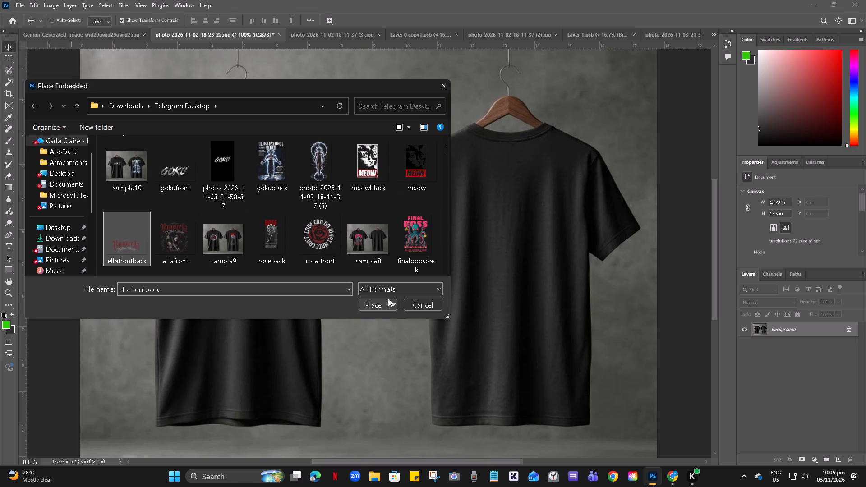
left_click(377, 303)
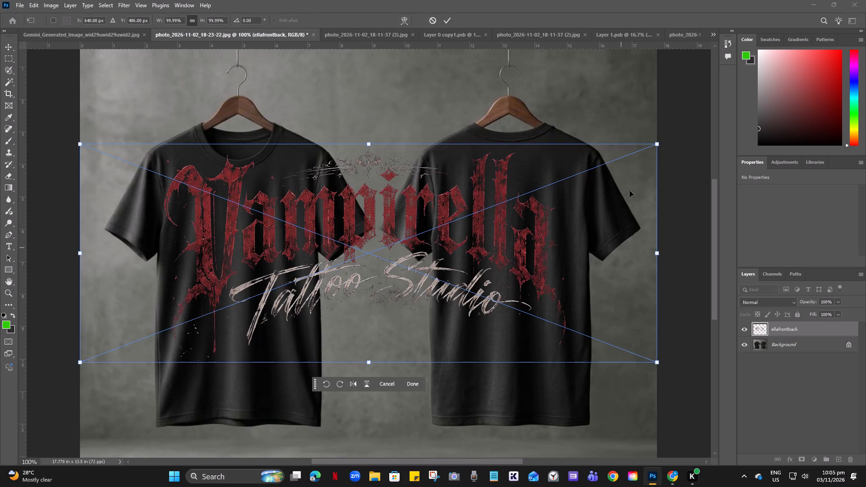
left_click_drag(657, 144, 249, 300)
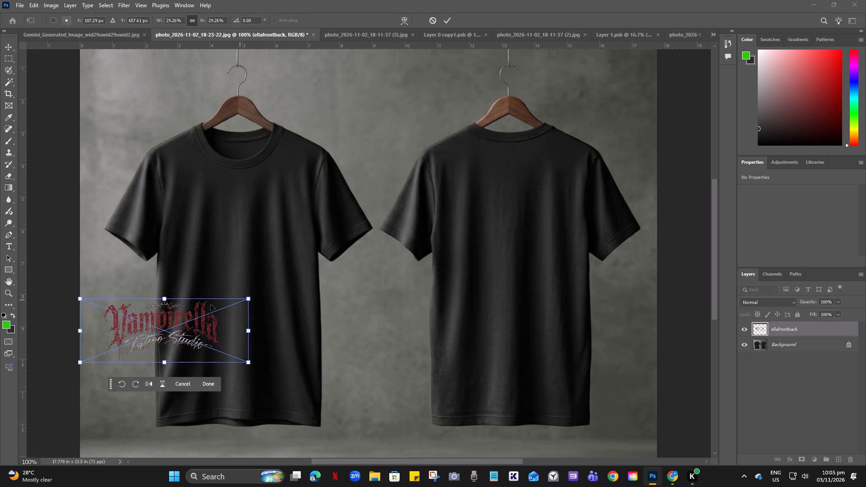
Scale the placed ellafrontback Vampirella lettering to about 26% and center it on the black front shirt's chest.
left_click_drag(179, 327, 253, 218)
left_click_drag(324, 254, 316, 253)
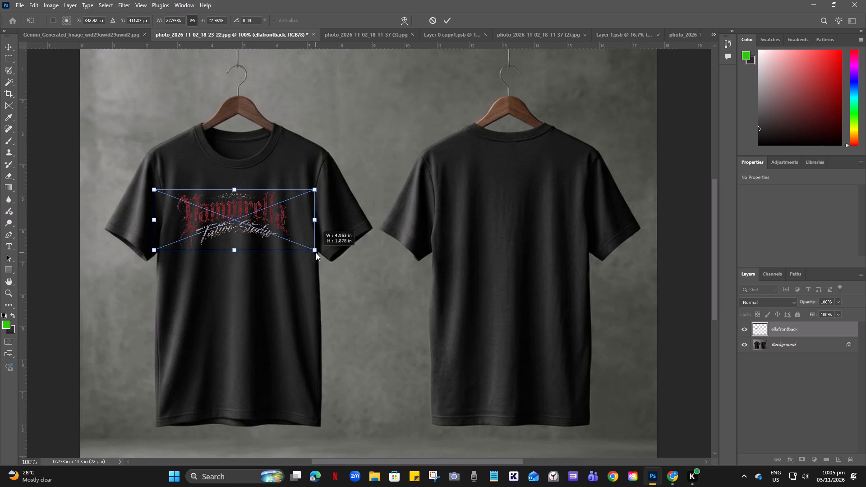
left_click_drag(316, 253, 306, 247)
left_click_drag(246, 229, 255, 231)
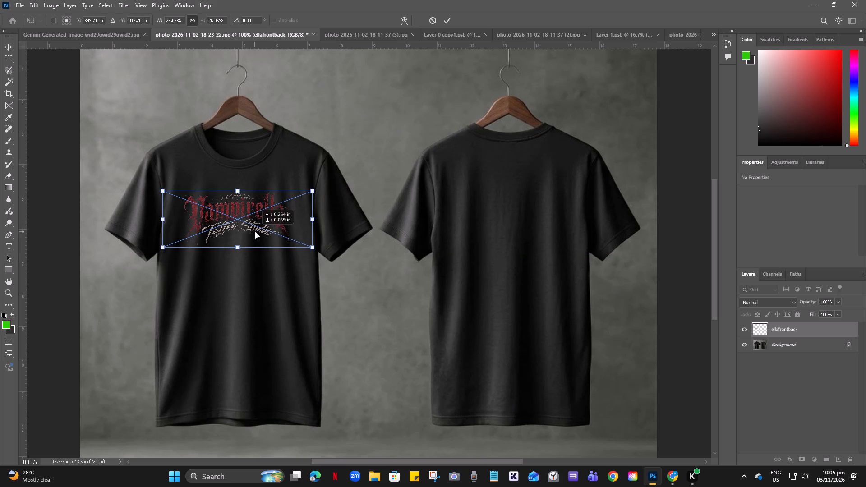
left_click_drag(255, 231, 253, 231)
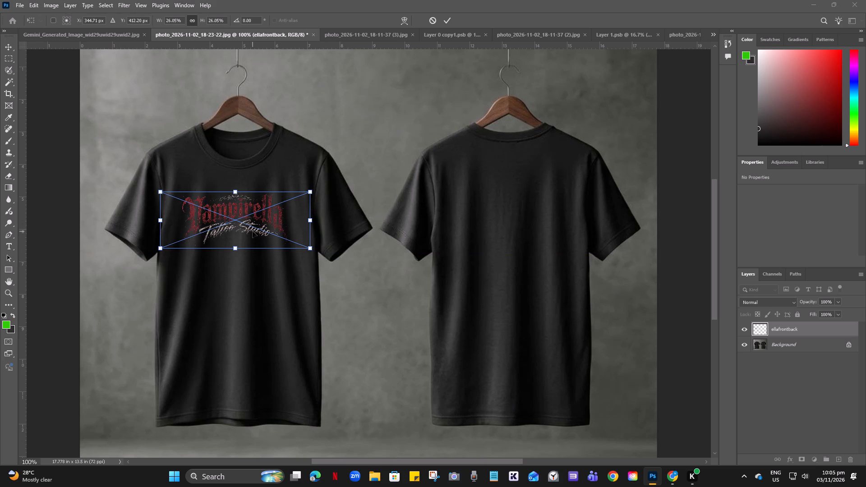
Apply the transform of the ellafrontback lettering on the front shirt's chest.
left_click(280, 270)
left_click(372, 284)
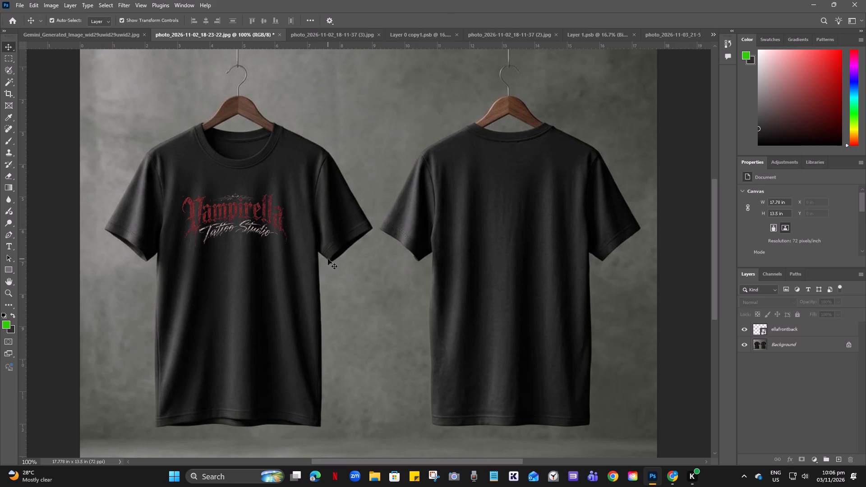
Place the ellafront artwork as an embedded file in the black T-shirt mockup.
left_click(15, 2)
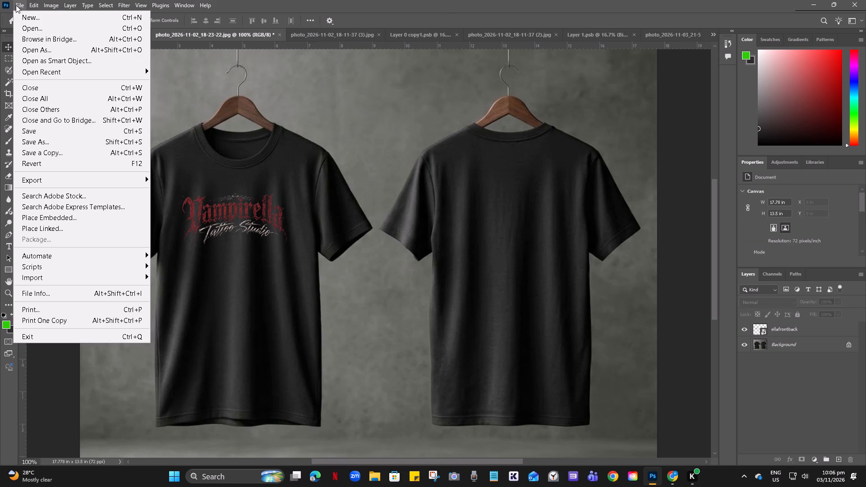
left_click(60, 217)
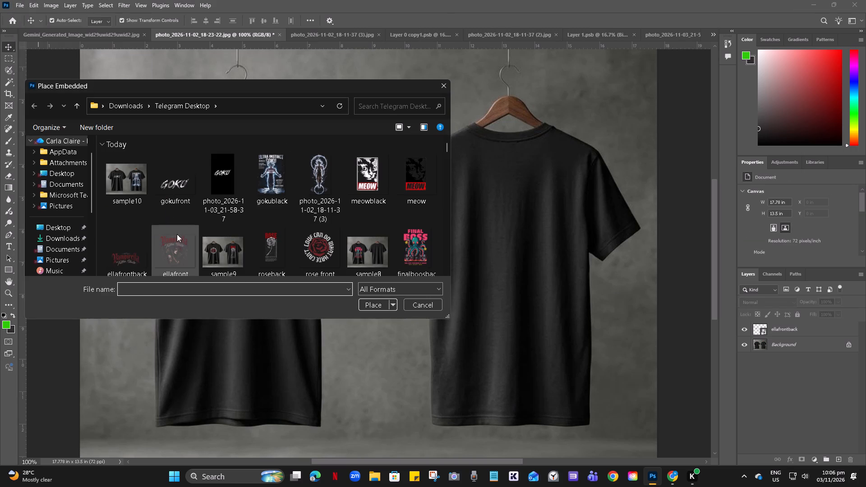
left_click(178, 252)
left_click(382, 307)
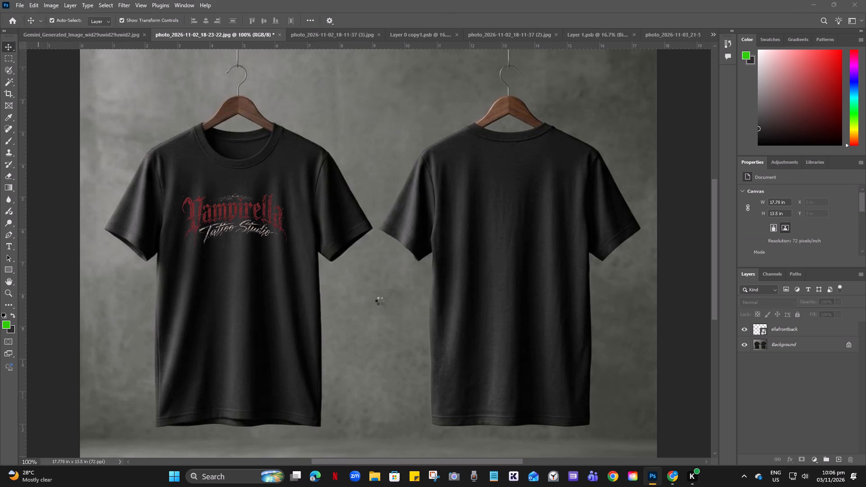
Scale the ellafront Vampirella artwork to about 36% and position it centered on the upper back of the back-view shirt.
left_click_drag(496, 191, 479, 245)
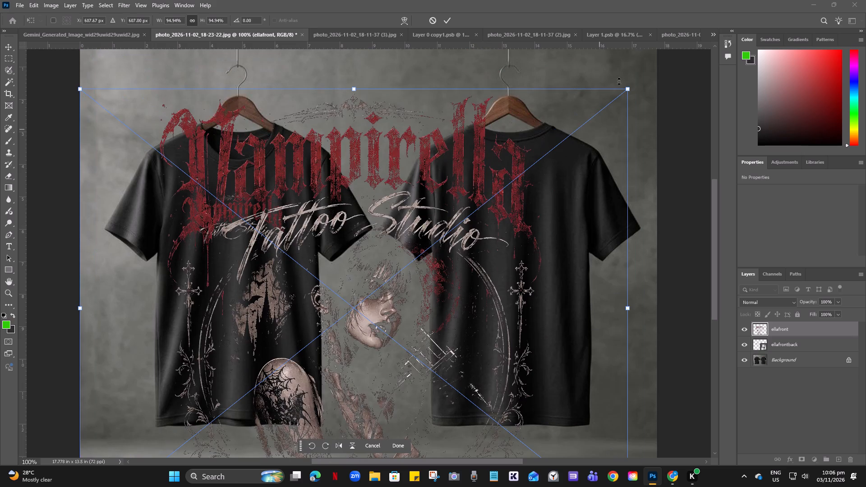
left_click_drag(629, 90, 358, 302)
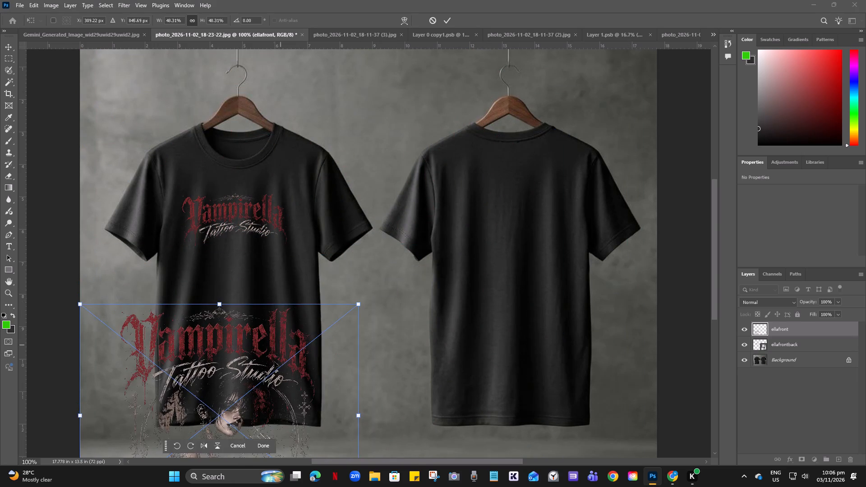
left_click_drag(273, 363, 559, 211)
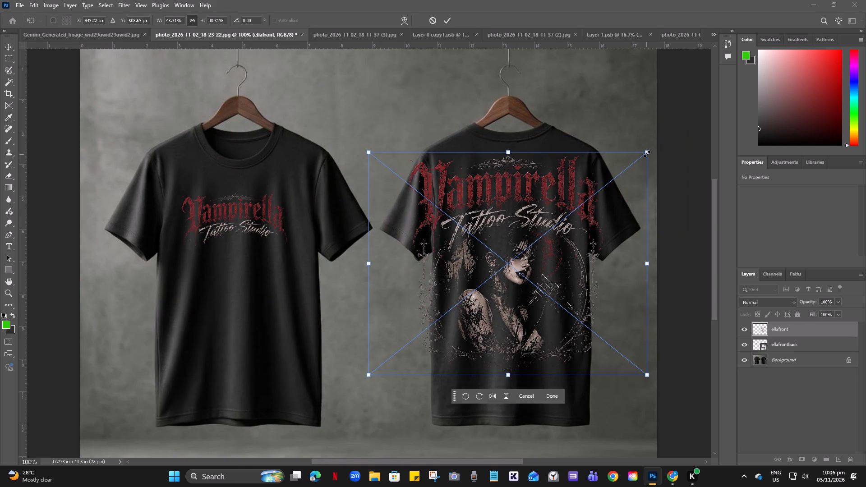
left_click_drag(647, 153, 590, 196)
left_click_drag(524, 267, 553, 224)
left_click_drag(621, 154, 609, 166)
left_click_drag(520, 245, 529, 241)
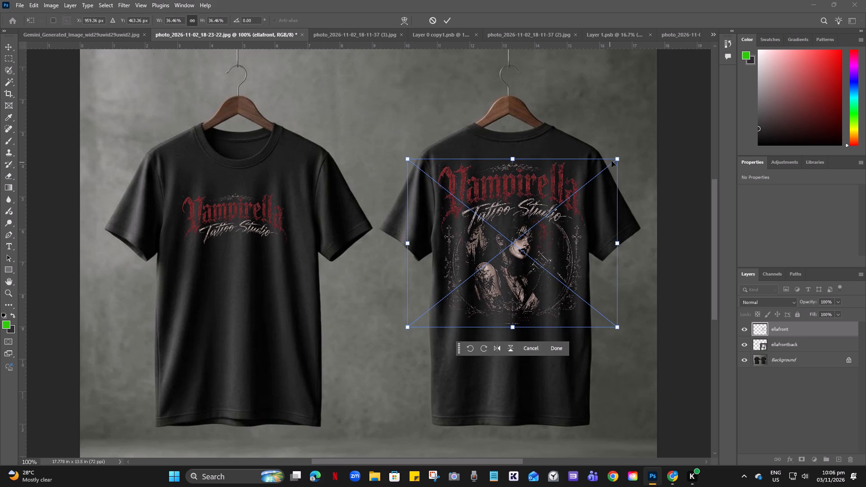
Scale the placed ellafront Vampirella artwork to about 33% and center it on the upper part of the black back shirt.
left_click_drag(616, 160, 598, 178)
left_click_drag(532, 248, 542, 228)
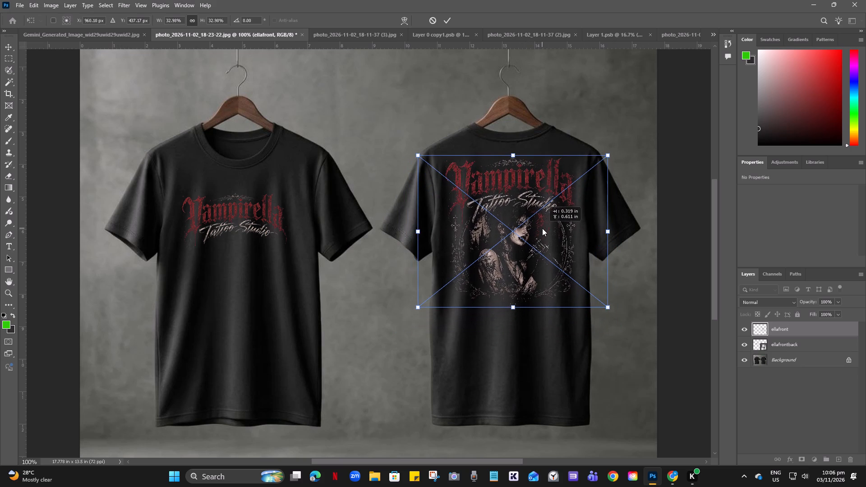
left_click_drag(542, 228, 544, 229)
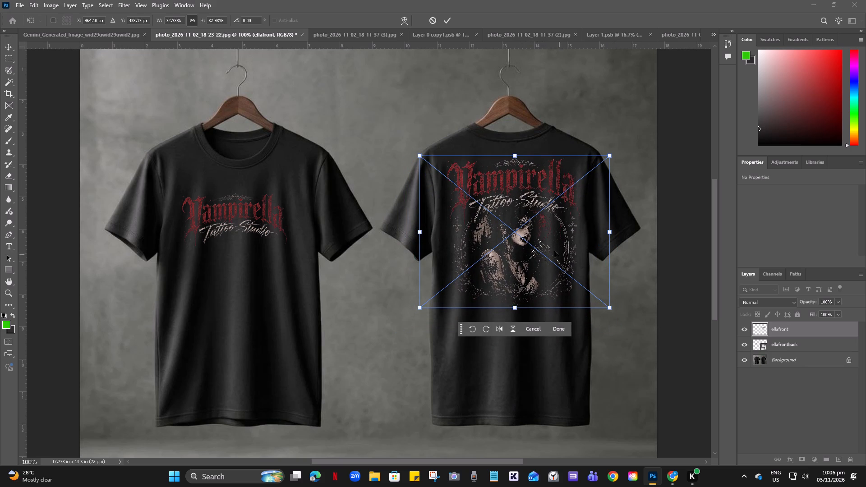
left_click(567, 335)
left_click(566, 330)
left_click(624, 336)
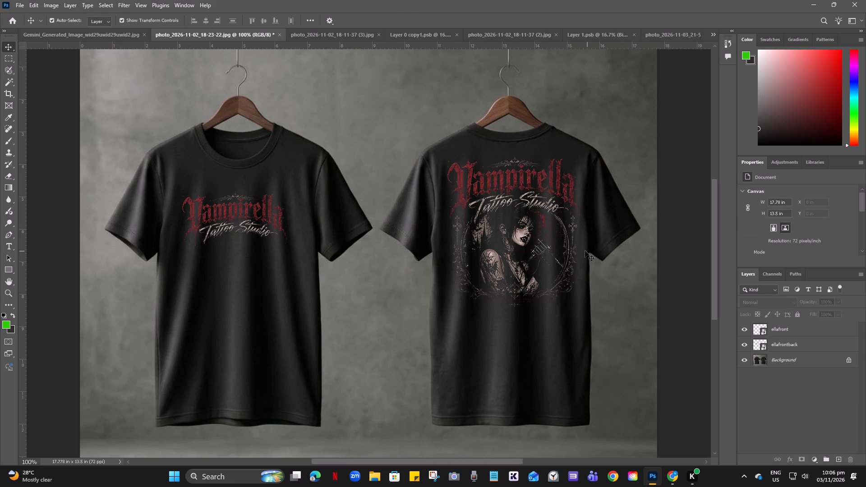
Remove the ellafront artwork from the black back shirt.
left_click(529, 245)
left_click(526, 248)
left_click(521, 212)
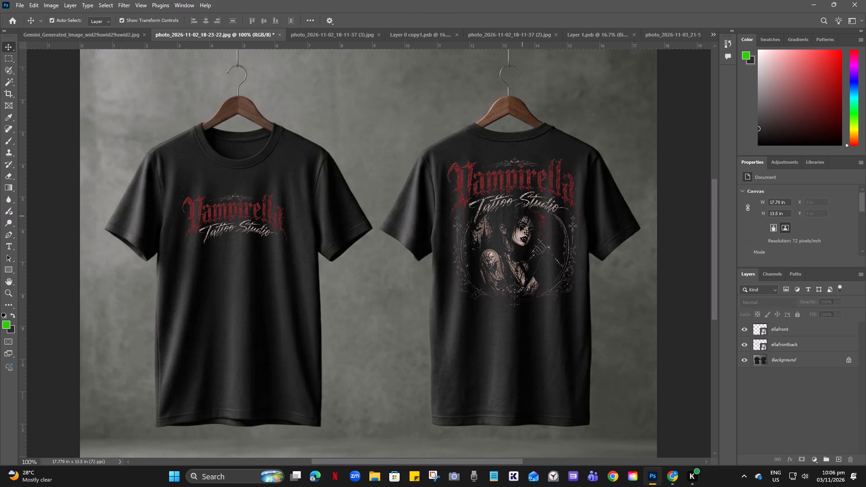
left_click(520, 227)
left_click_drag(520, 227, 521, 234)
left_click(644, 311)
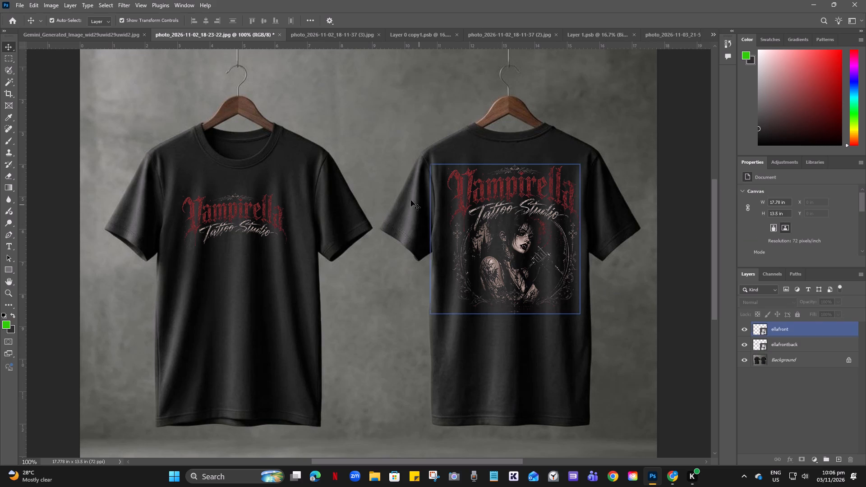
Export the black T-shirt mockup as a PNG named ellasample1 in the Telegram Desktop folder.
left_click(341, 132)
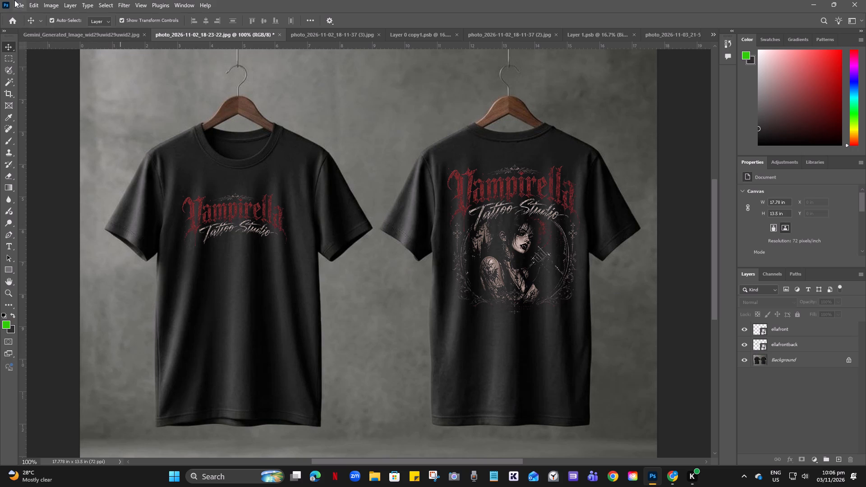
left_click(14, 0)
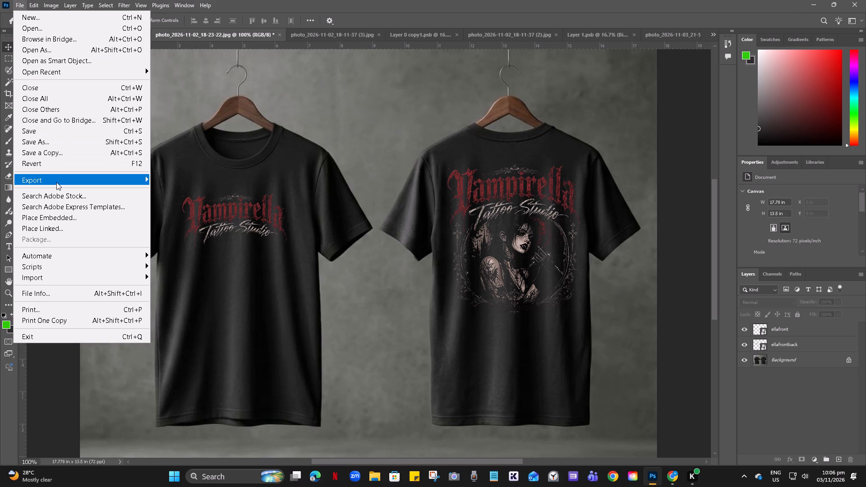
left_click(57, 182)
left_click(193, 180)
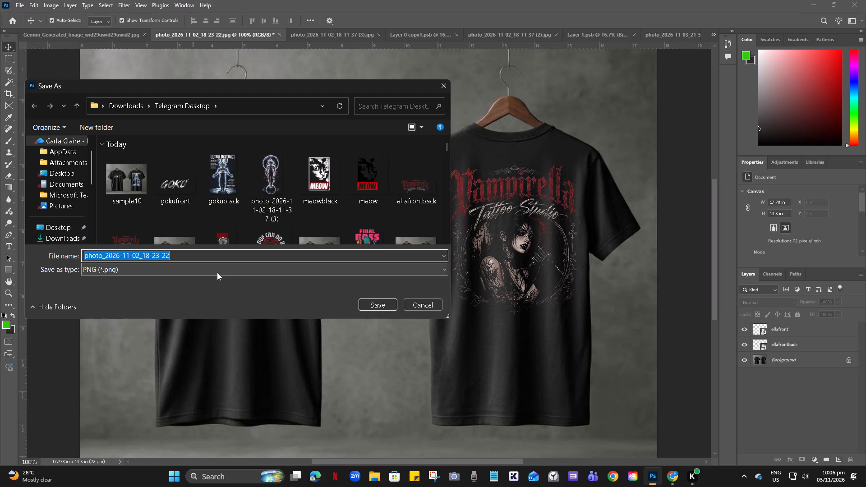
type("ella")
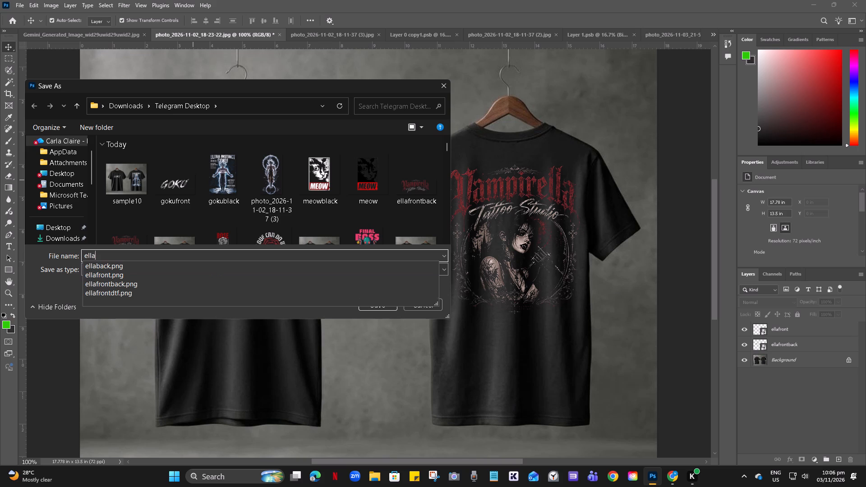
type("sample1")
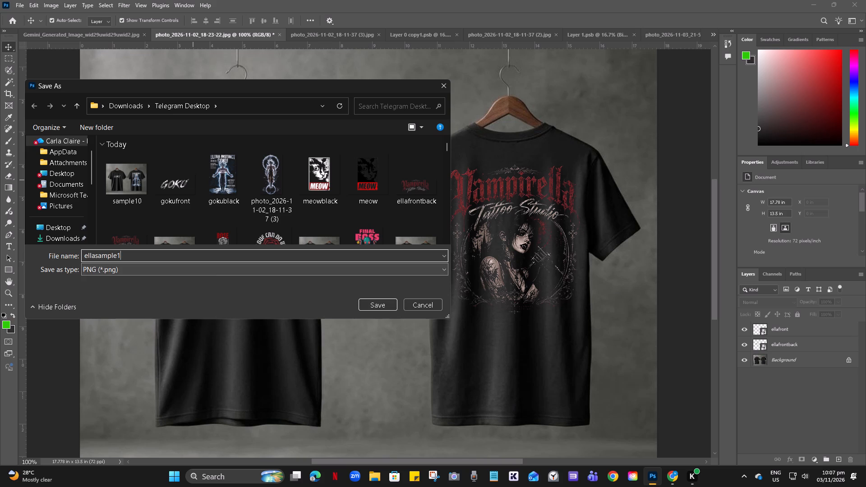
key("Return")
Delete the ellafront artwork layer from the black back shirt.
left_click(511, 275)
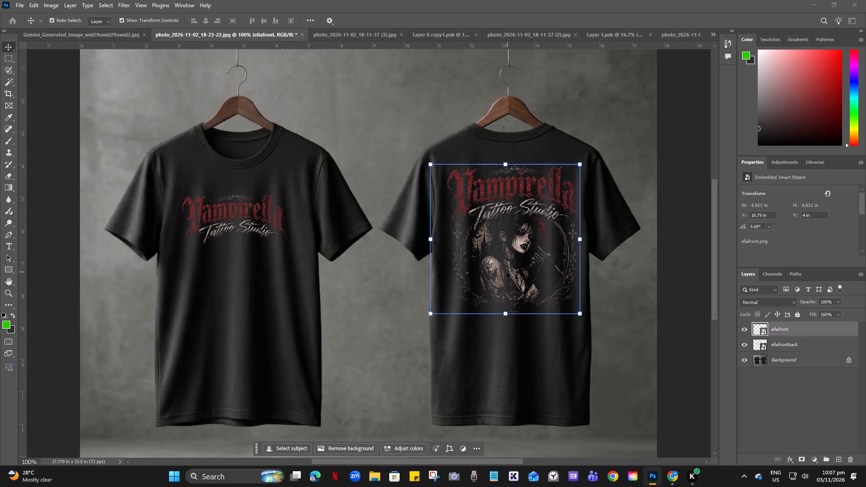
right_click(517, 262)
right_click(788, 328)
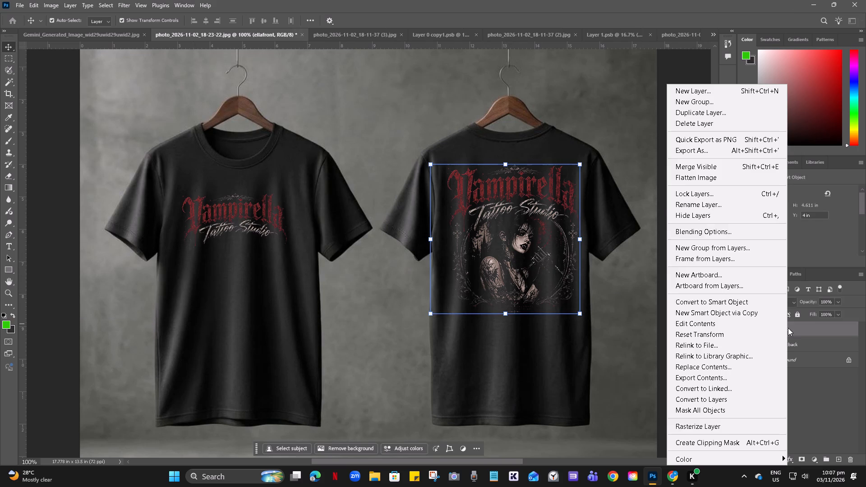
left_click(700, 128)
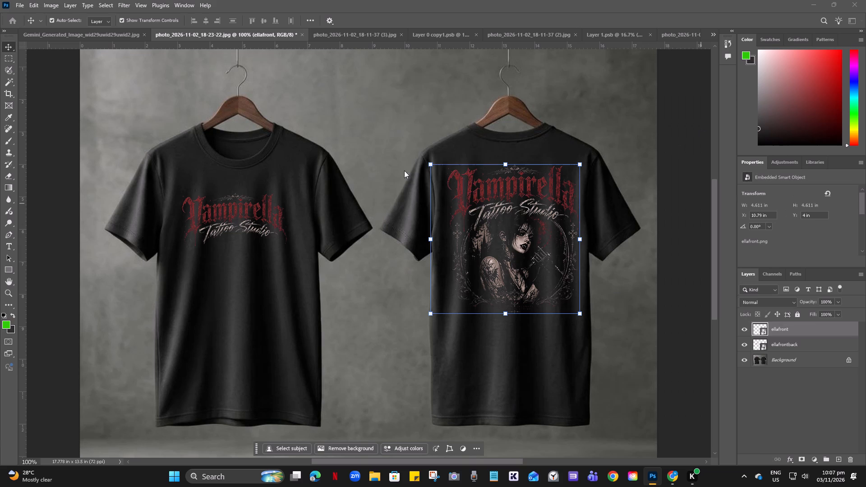
left_click(403, 171)
left_click(396, 173)
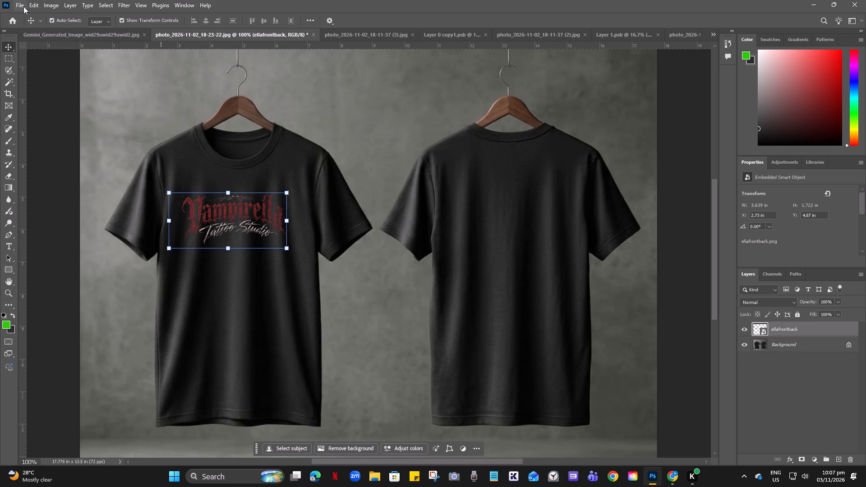
Place the ellaback image from the Telegram Desktop folder as an embedded object in the black T-shirt mockup.
left_click(20, 5)
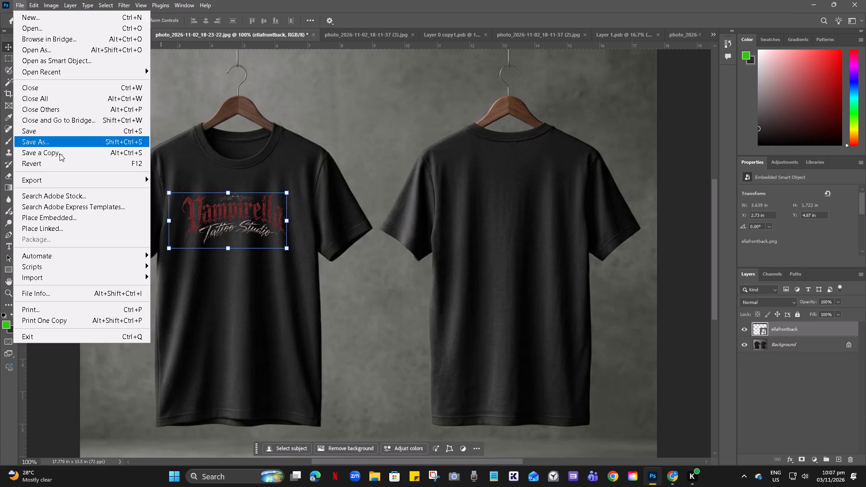
left_click(60, 219)
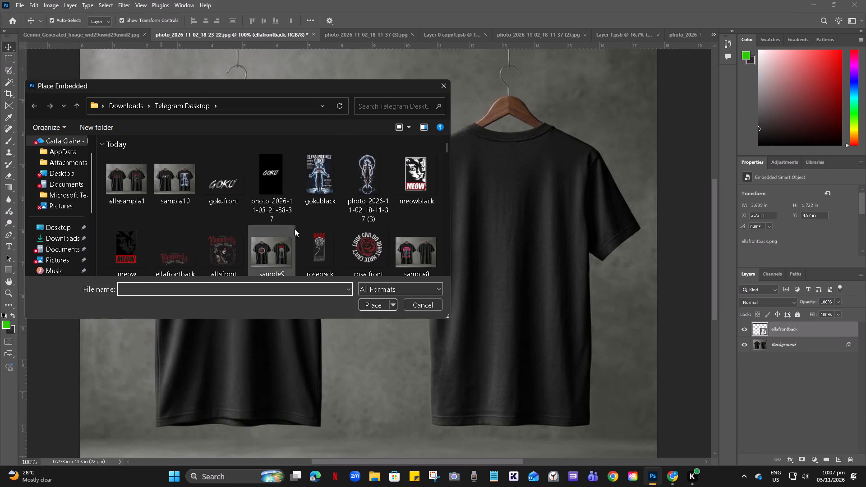
scroll(297, 230, "down", 5)
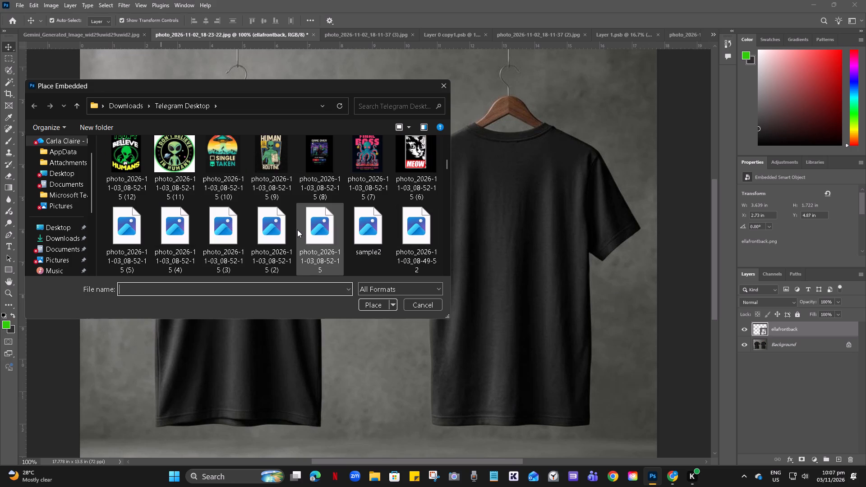
scroll(297, 230, "down", 3)
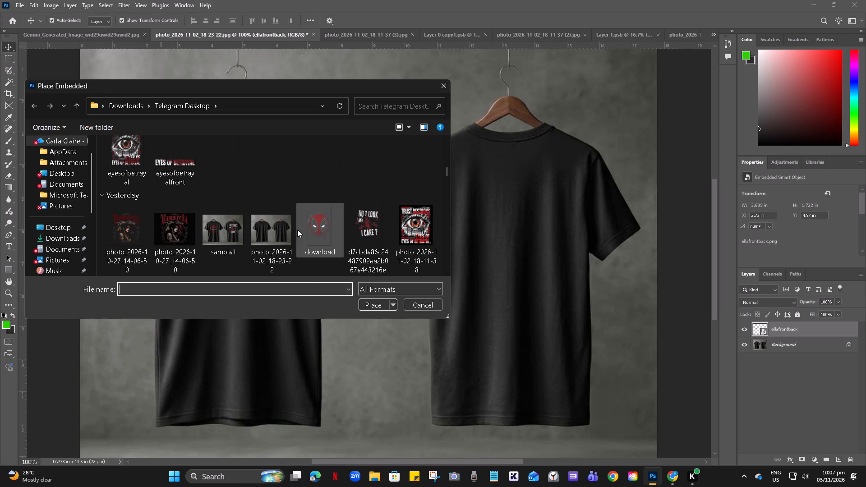
scroll(297, 230, "down", 2)
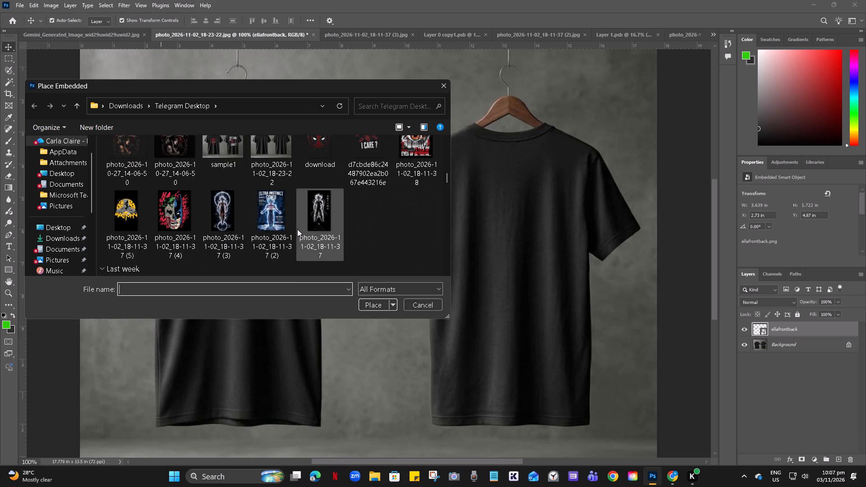
scroll(297, 229, "down", 1)
left_click(406, 234)
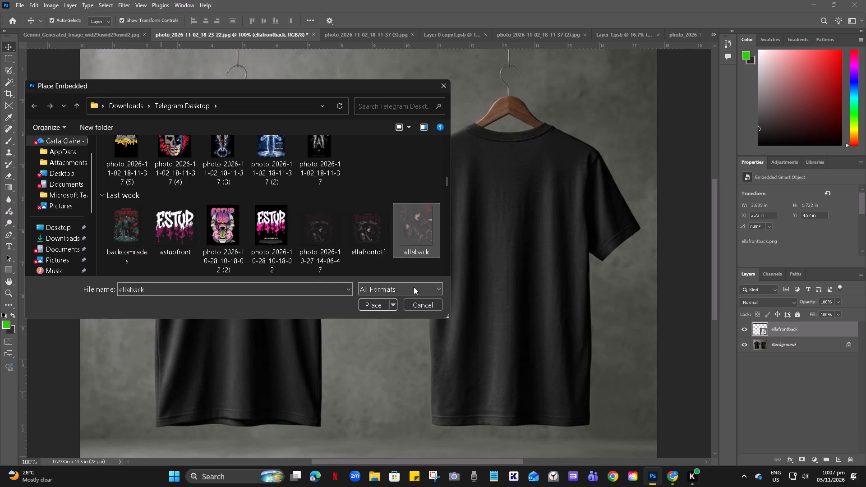
left_click(374, 306)
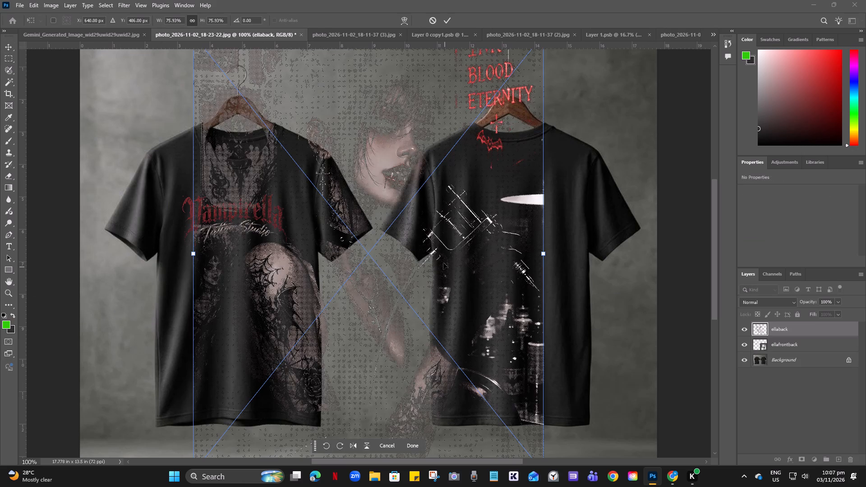
Scale the placed ellaback artwork to about 44% and move it over the black back shirt.
left_click_drag(438, 213, 427, 317)
left_click_drag(532, 138, 376, 311)
left_click_drag(299, 395, 525, 216)
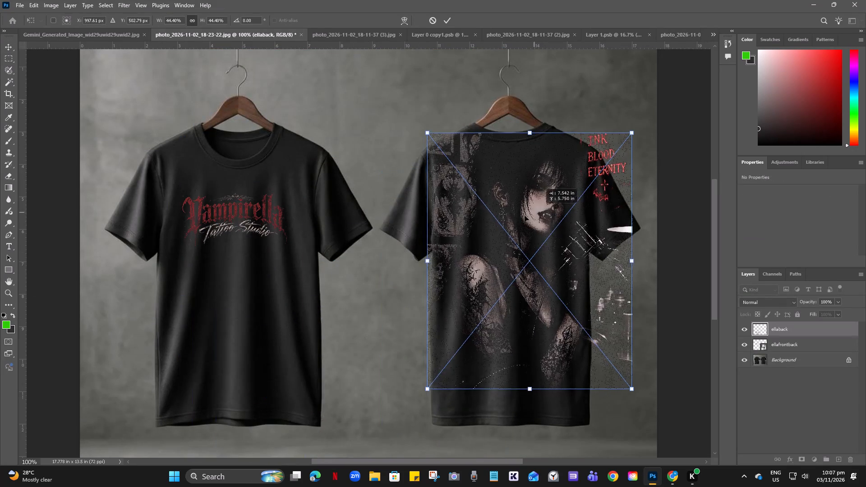
Scale the placed ellaback vampire portrait to about 29% and center it on the black back shirt.
left_click_drag(525, 216, 508, 226)
left_click_drag(596, 150, 508, 239)
left_click_drag(459, 319, 460, 318)
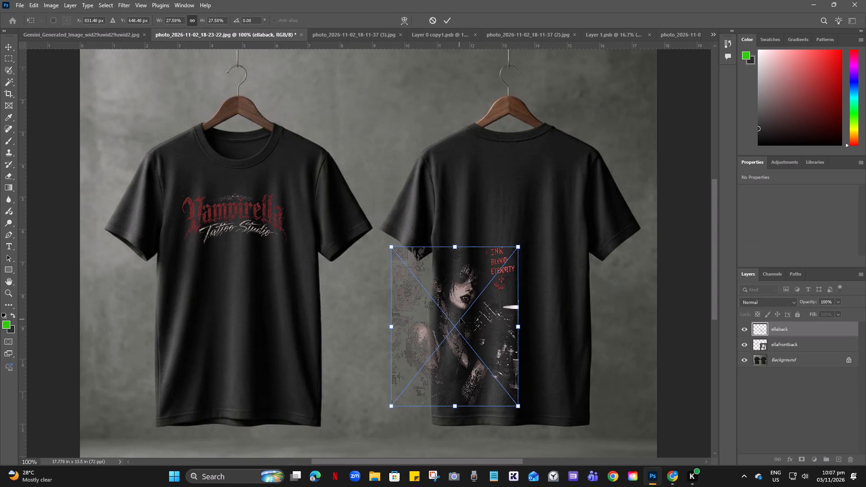
left_click_drag(460, 318, 518, 230)
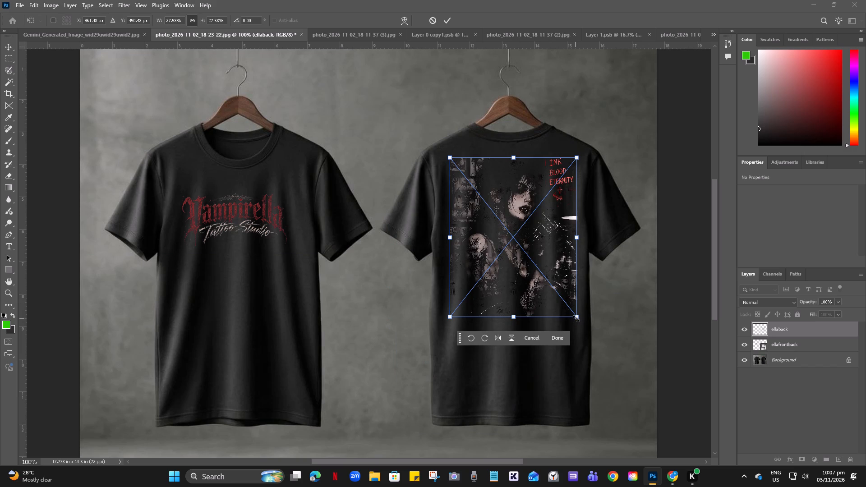
left_click_drag(576, 318, 580, 328)
left_click_drag(549, 297, 544, 298)
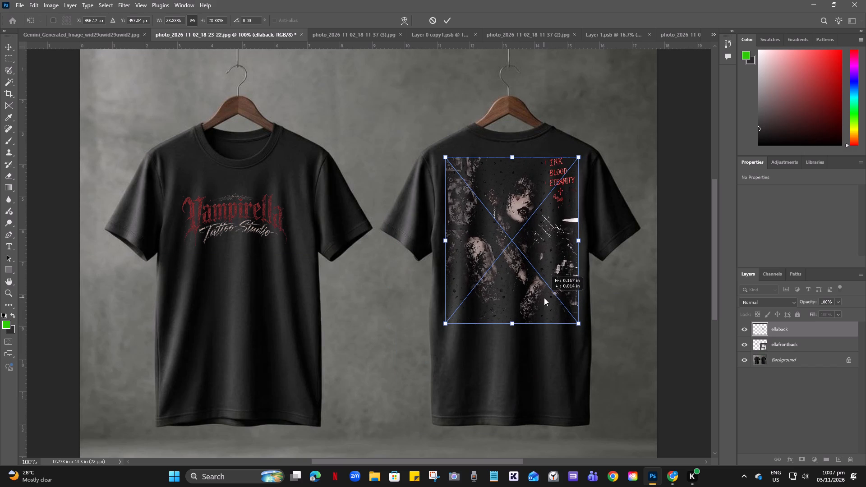
left_click_drag(544, 298, 547, 306)
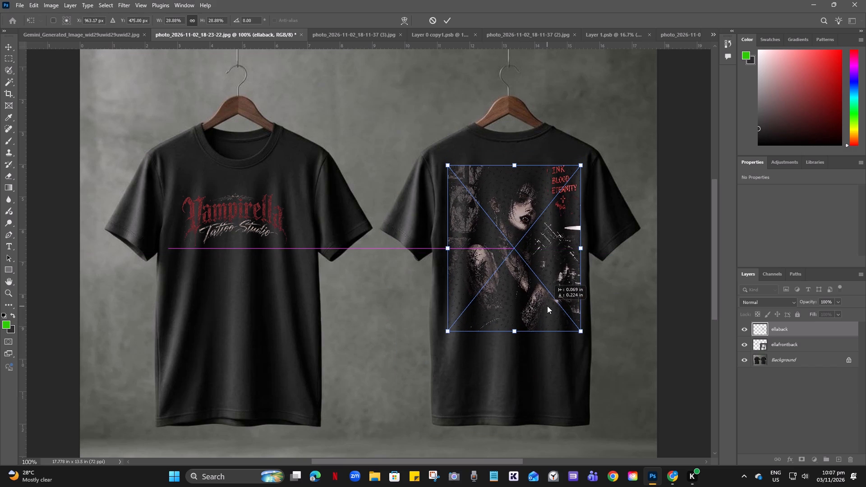
left_click_drag(547, 306, 547, 305)
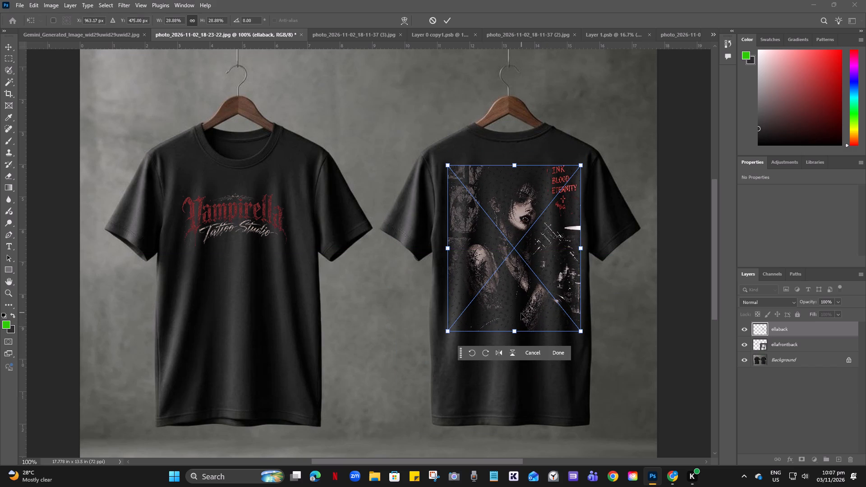
left_click(517, 298)
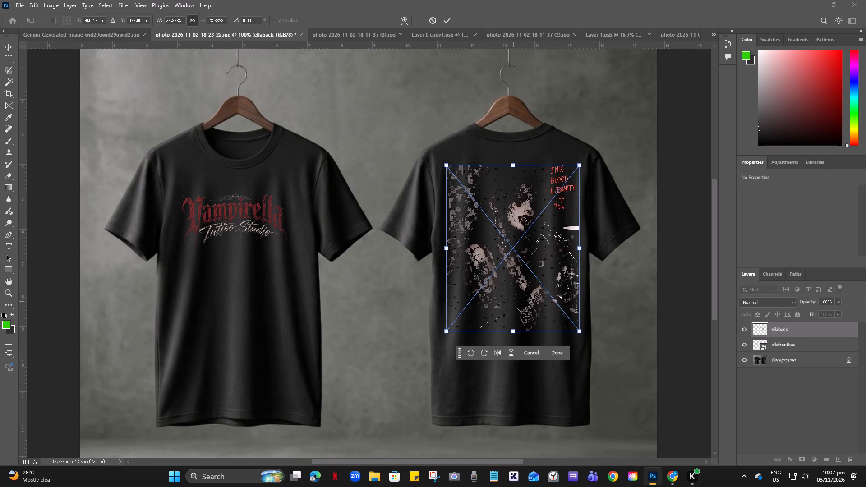
Commit the placement of the ellaback vampire portrait on the black back shirt and leave no layer selected.
left_click(551, 355)
left_click(591, 379)
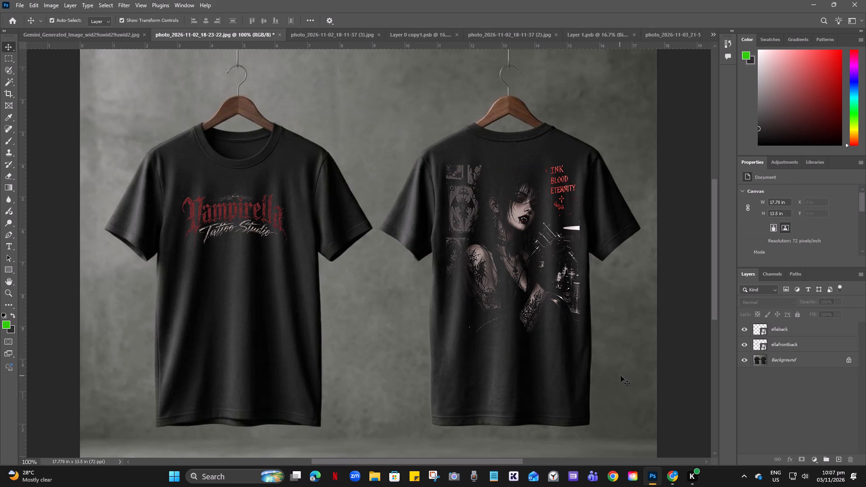
left_click(631, 374)
left_click(371, 125)
Export the black T-shirt mockup as a PNG named ellasample2 in the Telegram Desktop folder.
left_click(18, 5)
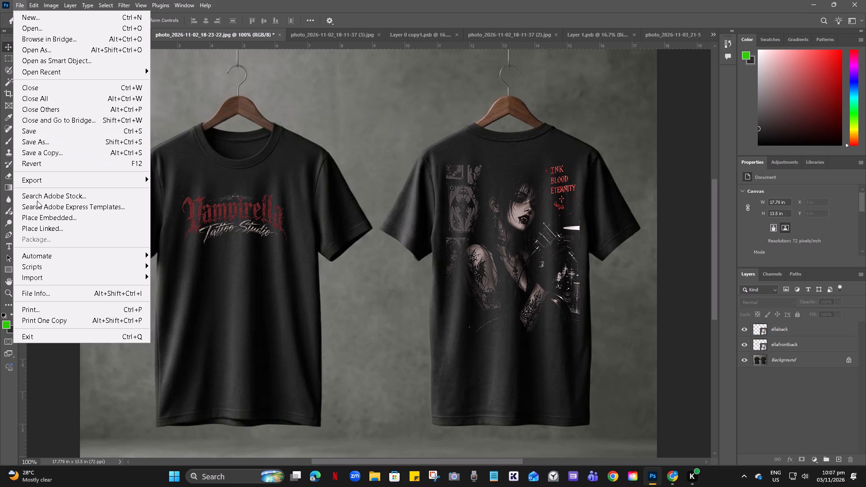
left_click(66, 176)
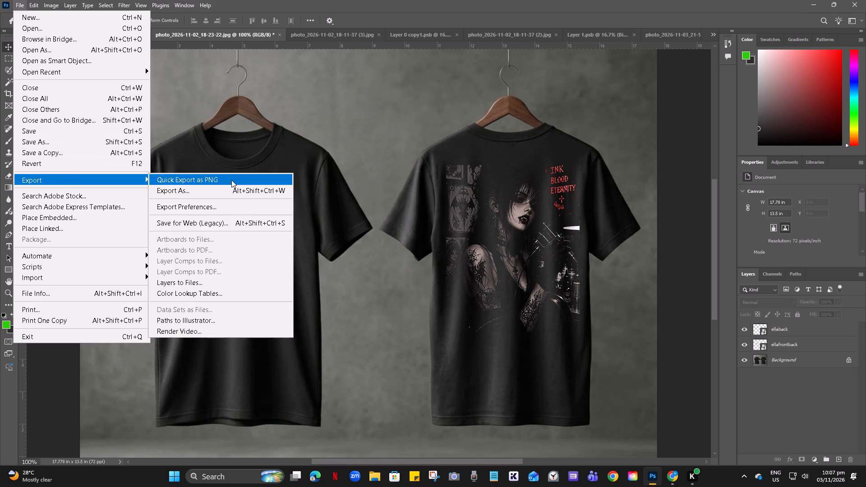
left_click(231, 180)
key("BackSpace")
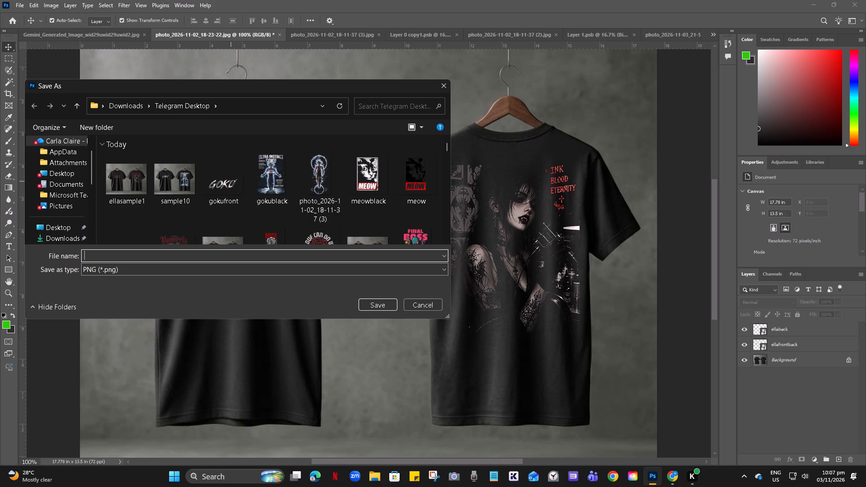
key("BackSpace")
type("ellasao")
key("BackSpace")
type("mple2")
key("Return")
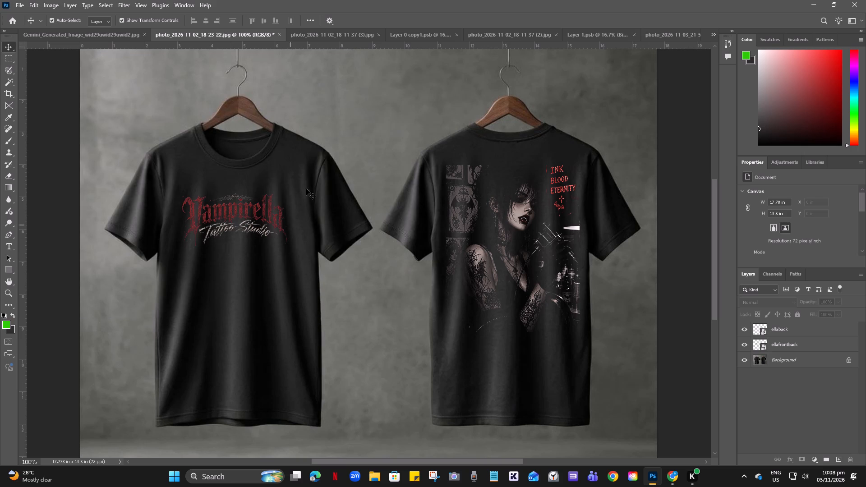
Examine the Vampirella artwork on the black T-shirt mockup up close.
left_click(399, 134)
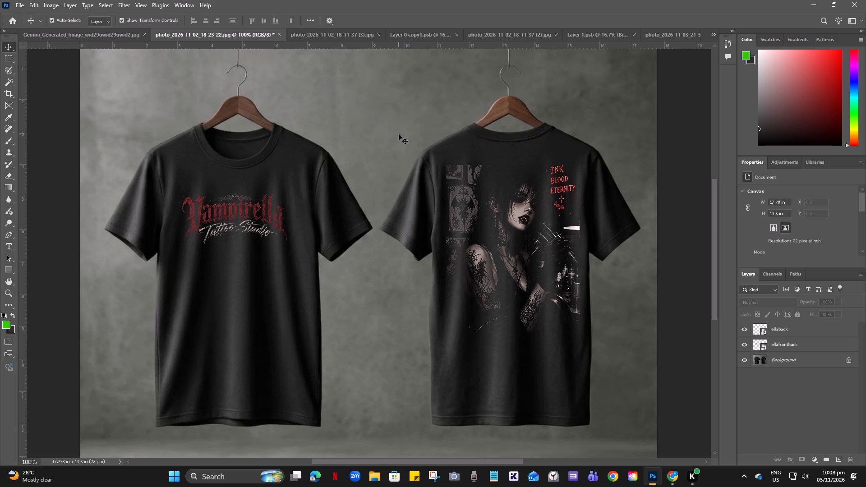
left_click(399, 134)
key("ctrl+plus")
key("ctrl+plus")
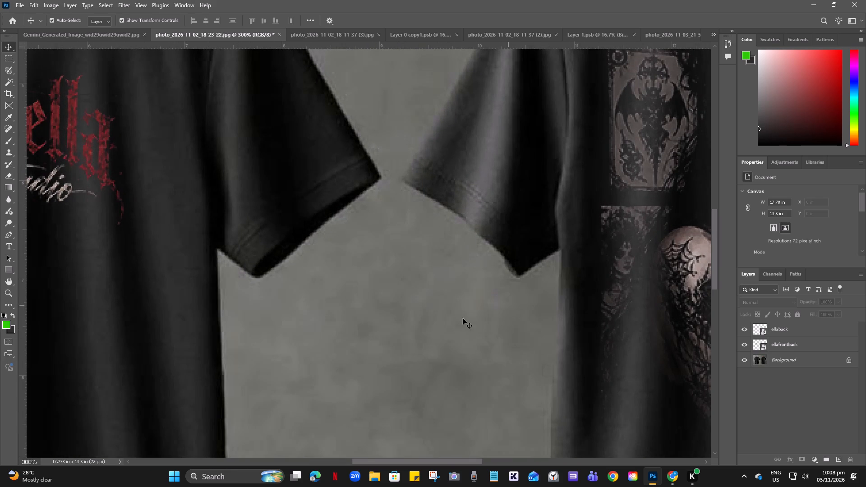
Inspect the ellaback artwork on the back shirt up close, including its lettering and edges.
left_click_drag(415, 464, 509, 455)
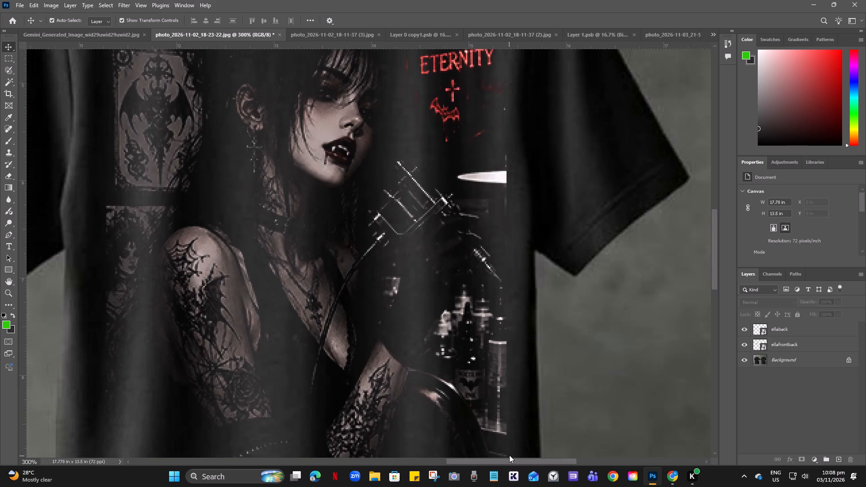
left_click_drag(509, 455, 486, 453)
scroll(506, 309, "up", 16)
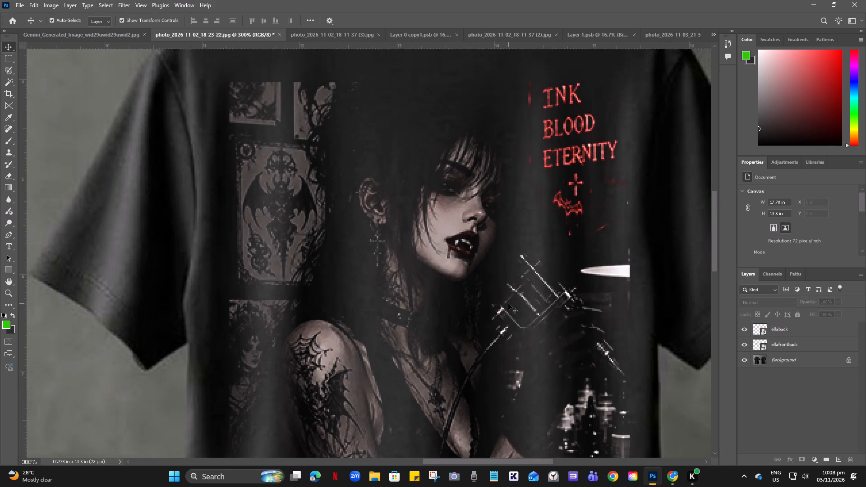
scroll(508, 303, "up", 12)
left_click(137, 111)
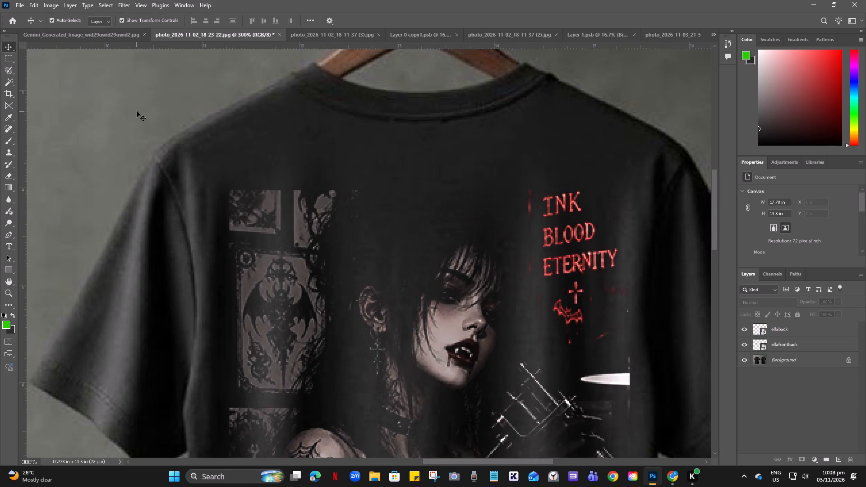
left_click(645, 92)
Review the complete black mockup with both the front and the back shirt in view.
key("ctrl+minus")
key("ctrl+minus")
key("ctrl+minus")
key("ctrl+minus")
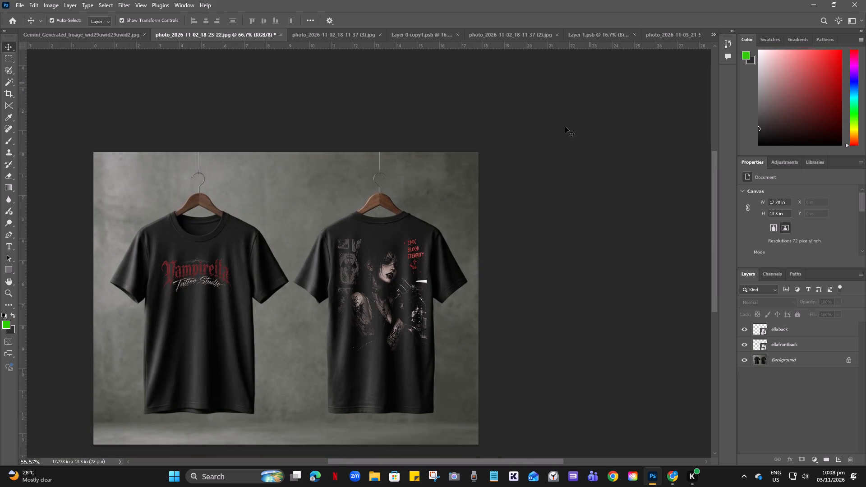
left_click_drag(489, 464, 436, 469)
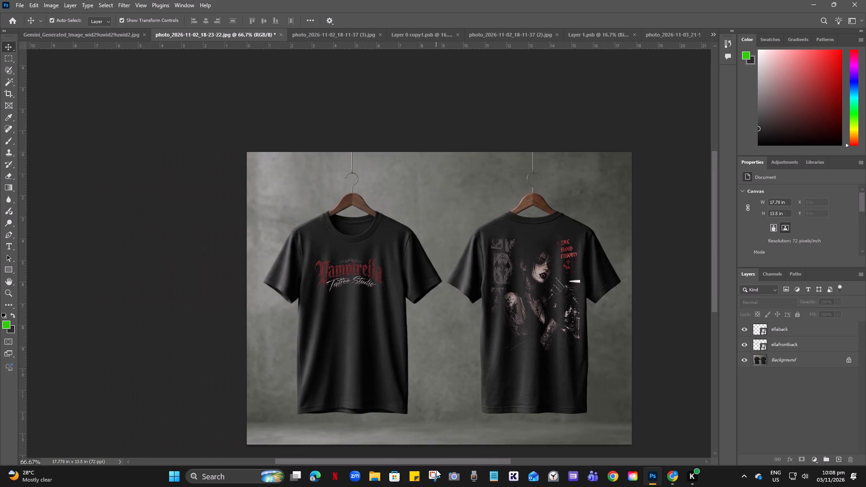
left_click_drag(436, 469, 439, 469)
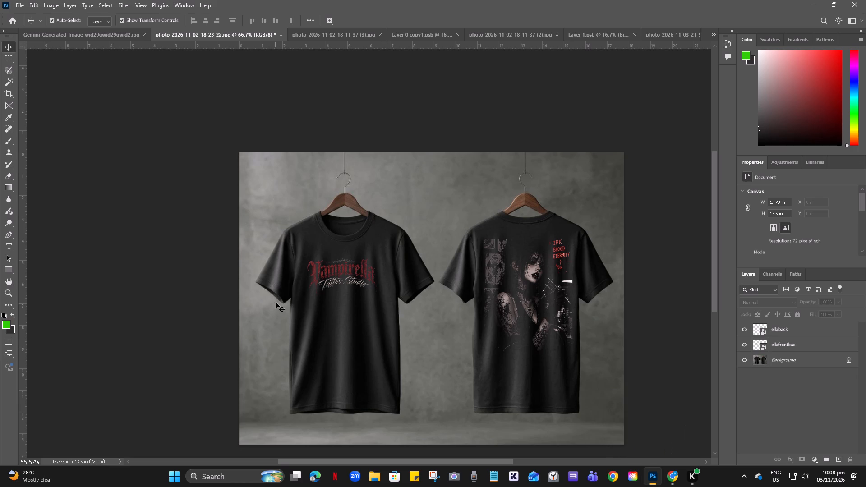
left_click(125, 292)
key("ctrl+plus")
key("ctrl+plus")
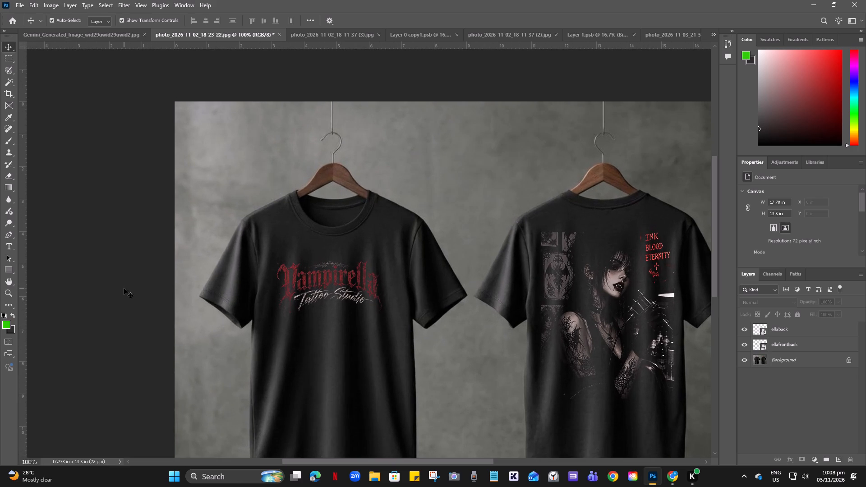
left_click_drag(319, 463, 354, 468)
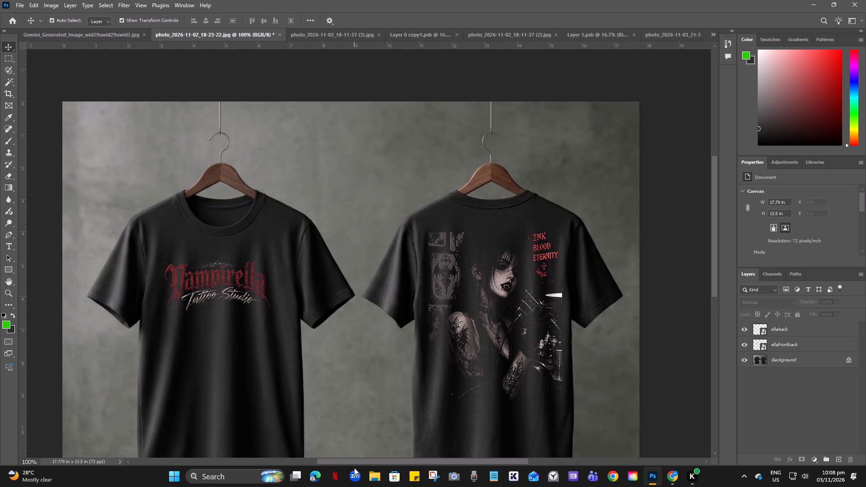
left_click_drag(354, 468, 353, 468)
scroll(419, 326, "down", 7)
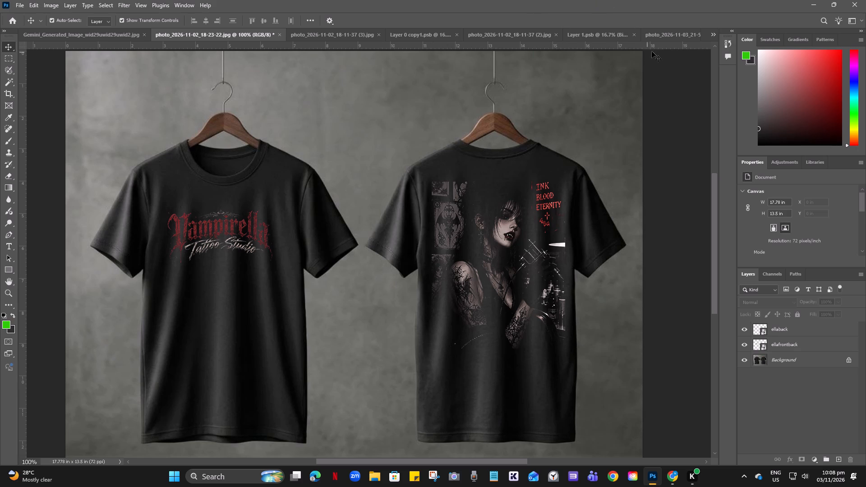
Close the GOKU lettering documents photo_2026-11-03_21-58-37.jpg and Layer 11.psb without saving changes.
left_click(666, 35)
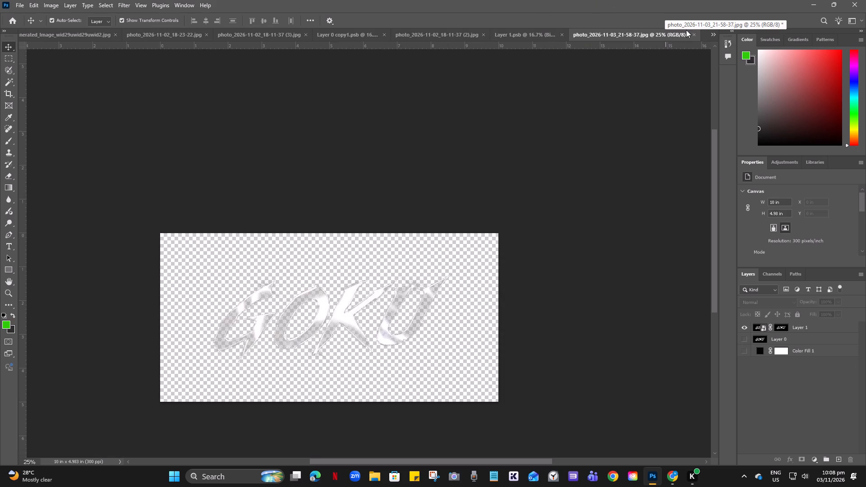
left_click(695, 34)
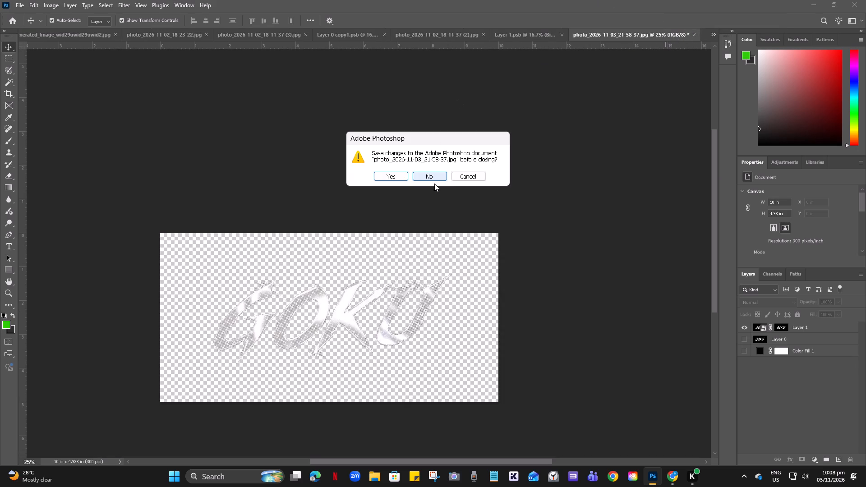
left_click(433, 180)
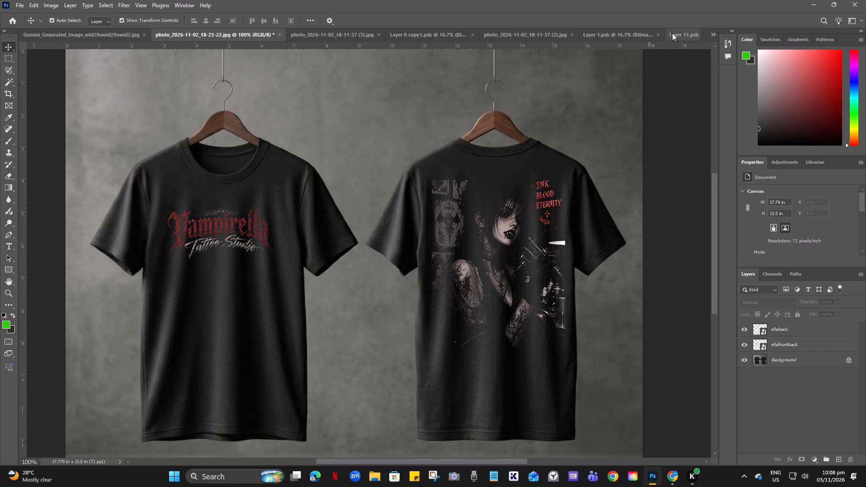
left_click(673, 32)
left_click(693, 34)
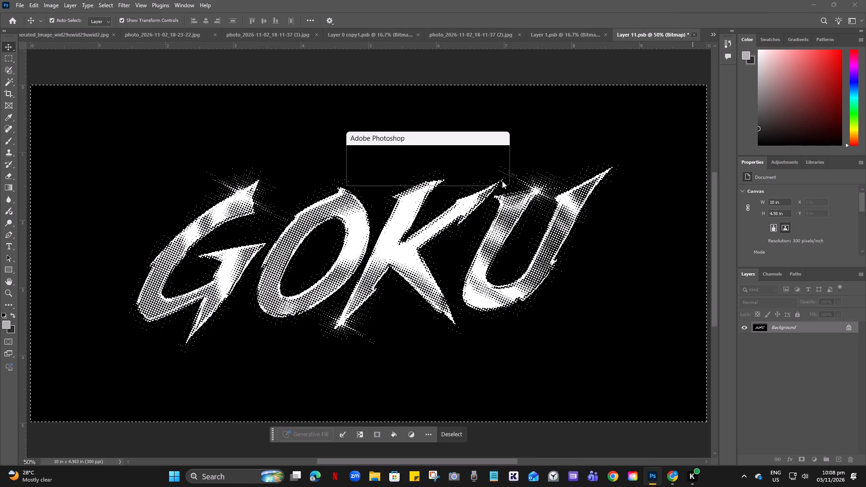
left_click(438, 175)
Close the Ultra Instinct Goku documents Layer 1.psb and photo_2026-11-02_18-11-37 (2).jpg without saving changes.
left_click(679, 33)
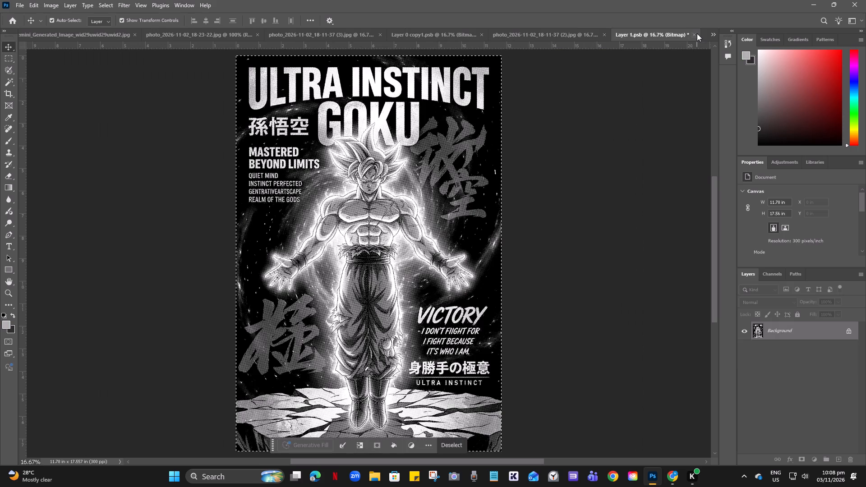
left_click(696, 33)
left_click(429, 178)
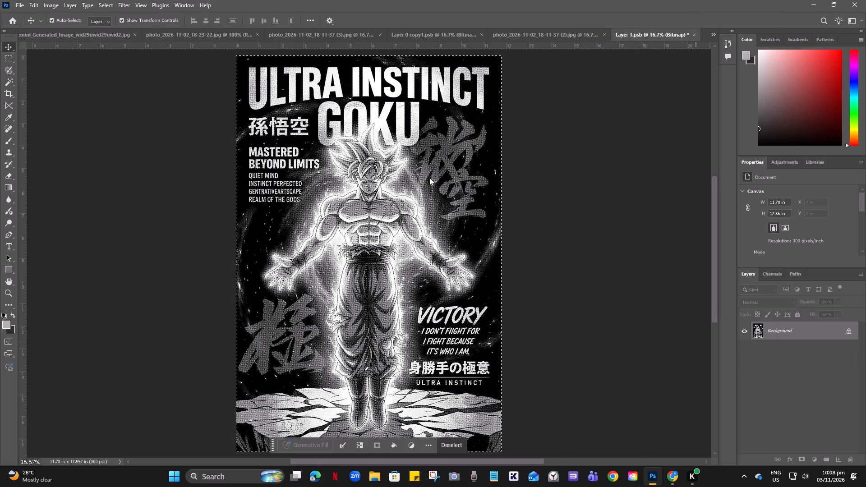
left_click(648, 35)
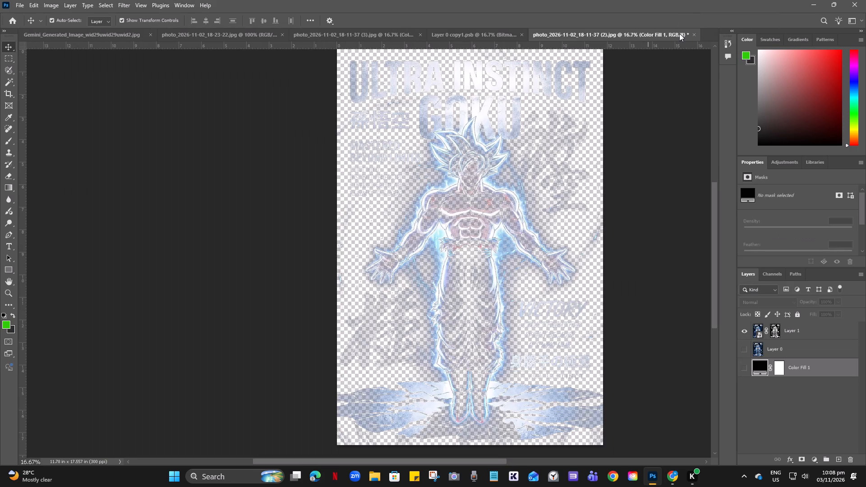
left_click(694, 34)
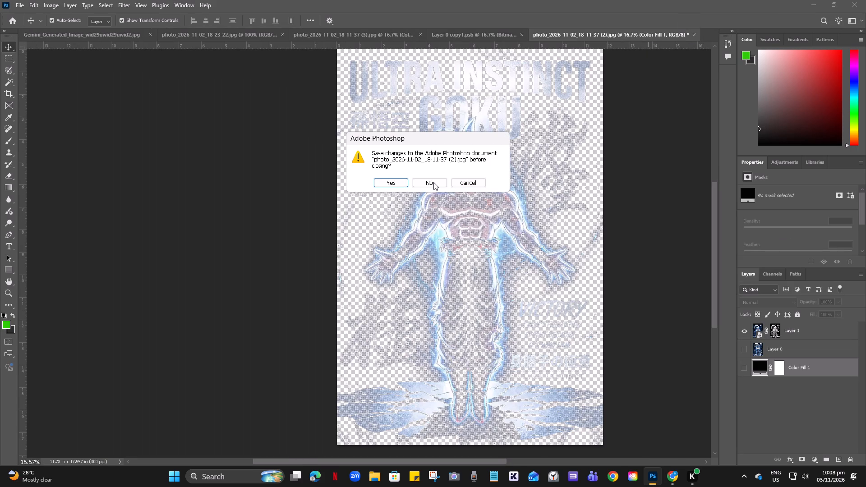
left_click(433, 182)
Close the Layer 0 copy1.psb bitmap and photo_2026-11-02_18-11-37 (3).jpg Goku documents without saving changes.
left_click(535, 32)
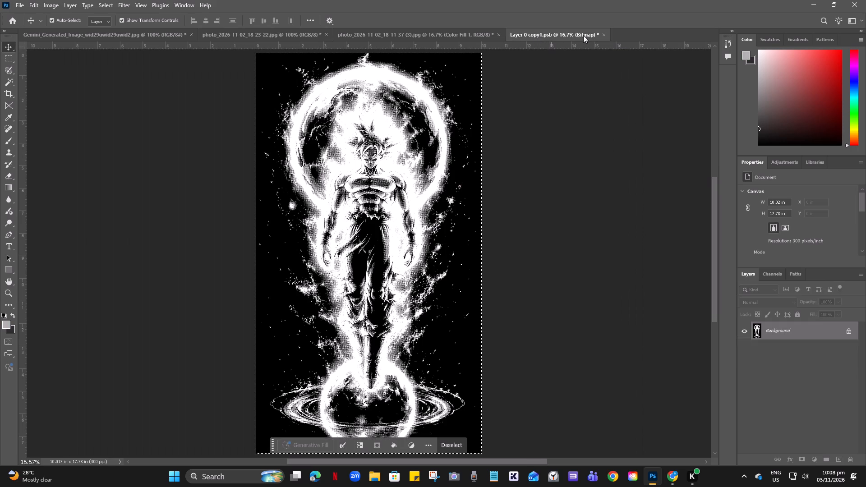
left_click(604, 32)
left_click(424, 176)
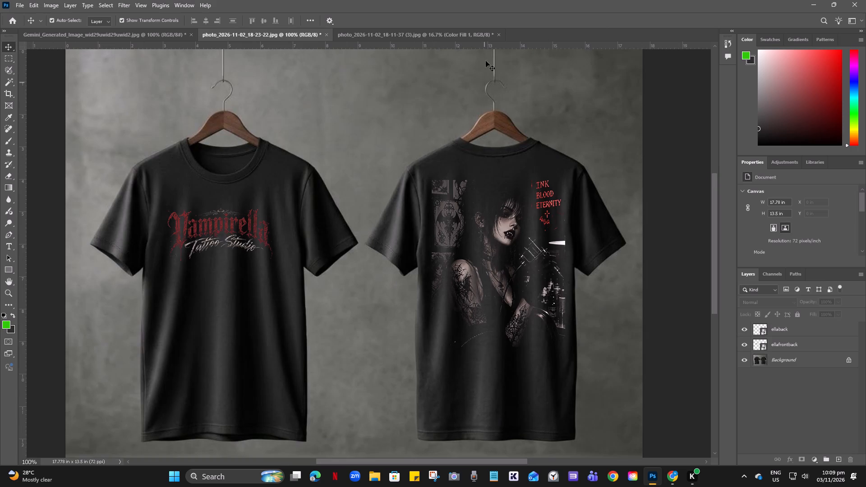
left_click(449, 37)
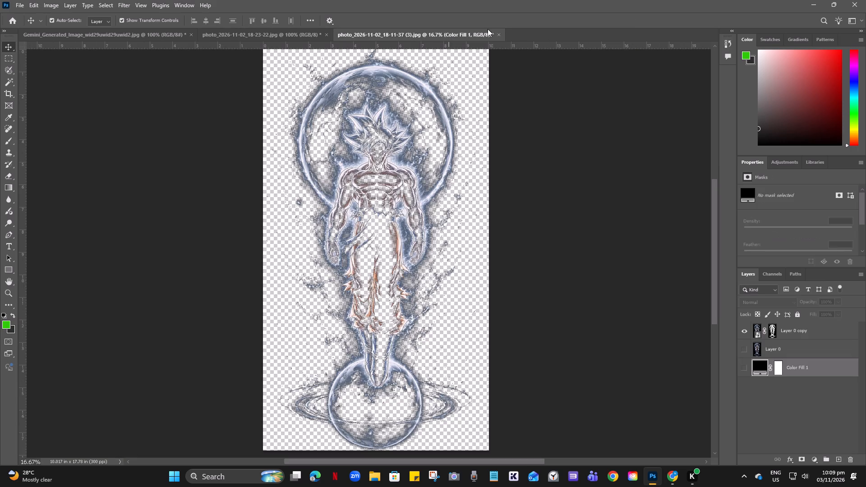
left_click(500, 34)
left_click(432, 180)
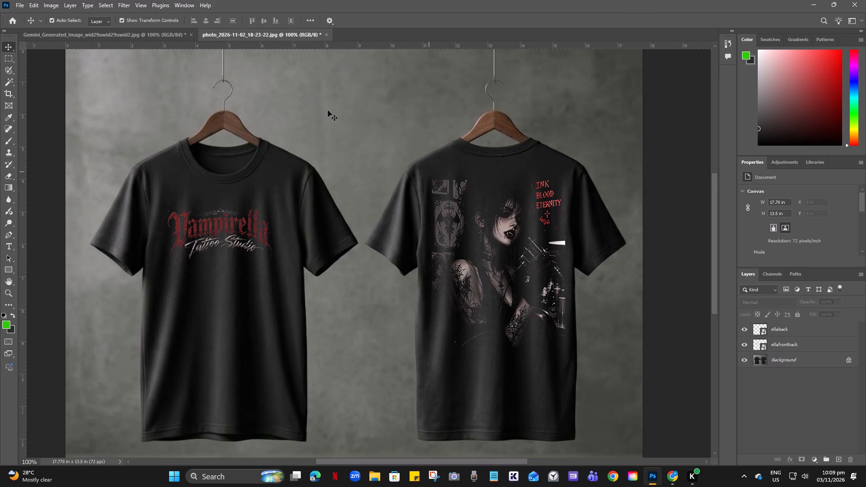
Look at the white T-shirt mockup and return to the black T-shirt mockup.
left_click(106, 34)
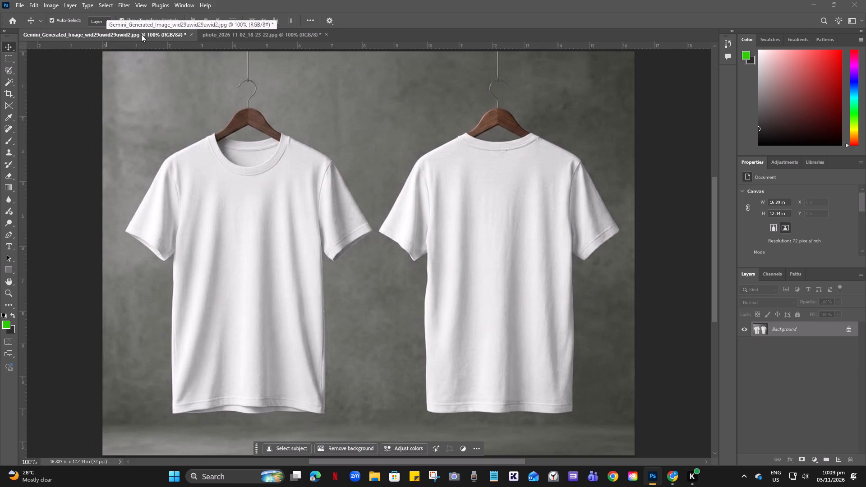
left_click(255, 32)
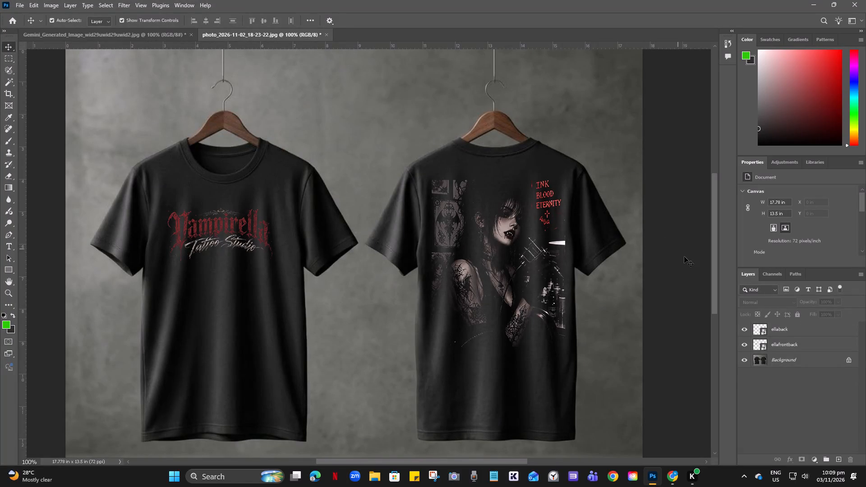
left_click(684, 258)
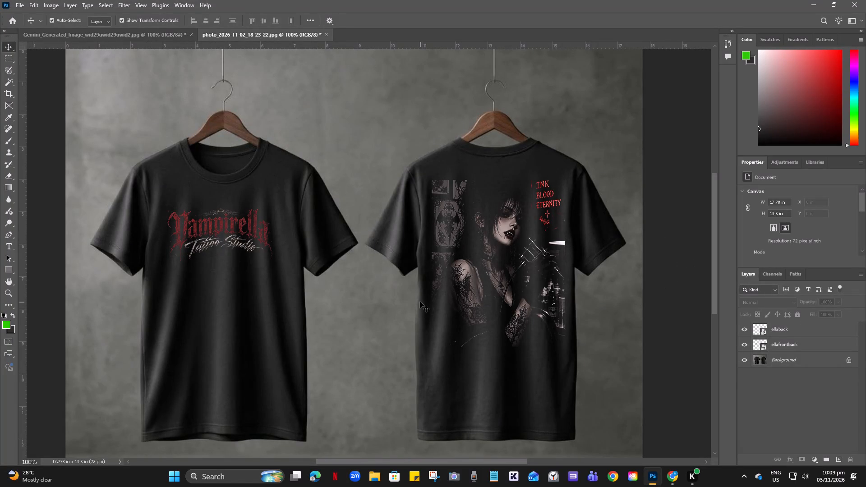
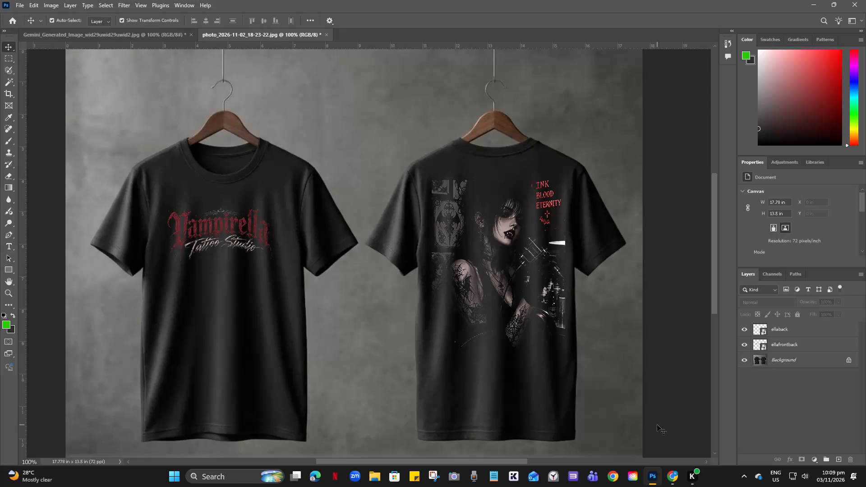
Open the Joker skull and Batman artwork photo_2026-11-02_18-11-37 (4) from the Telegram Desktop downloads folder.
left_click(681, 382)
left_click(16, 5)
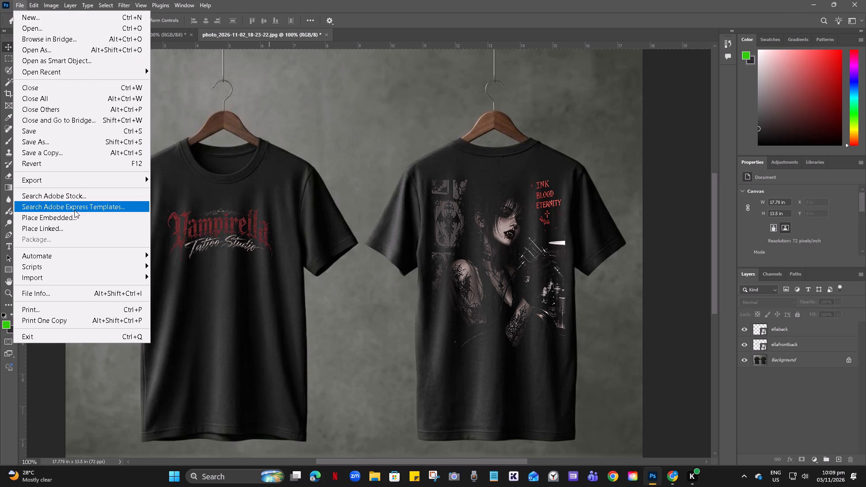
left_click(48, 27)
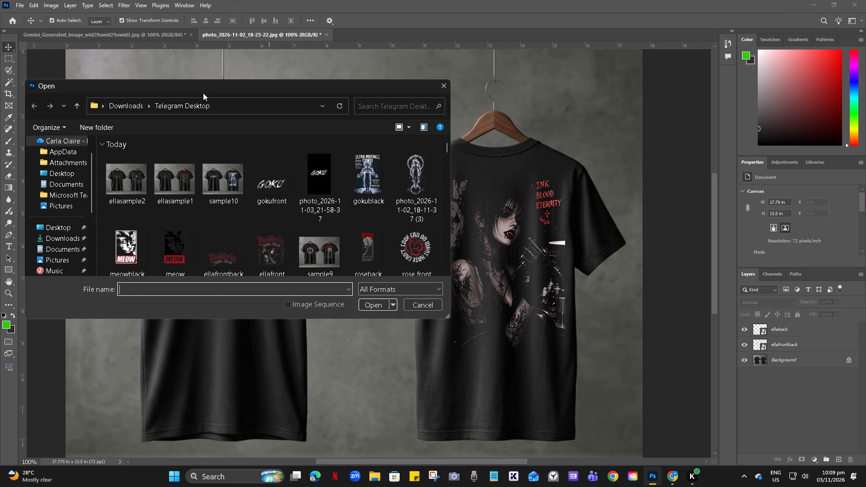
scroll(310, 236, "down", 2)
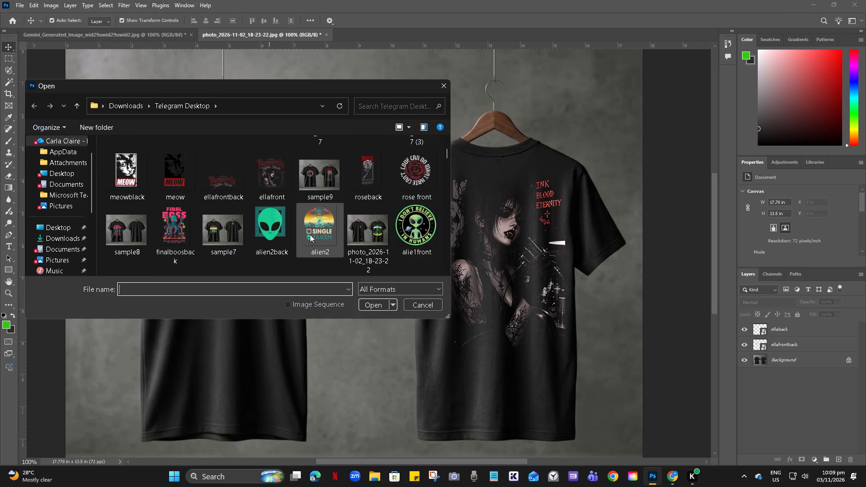
scroll(310, 234, "down", 2)
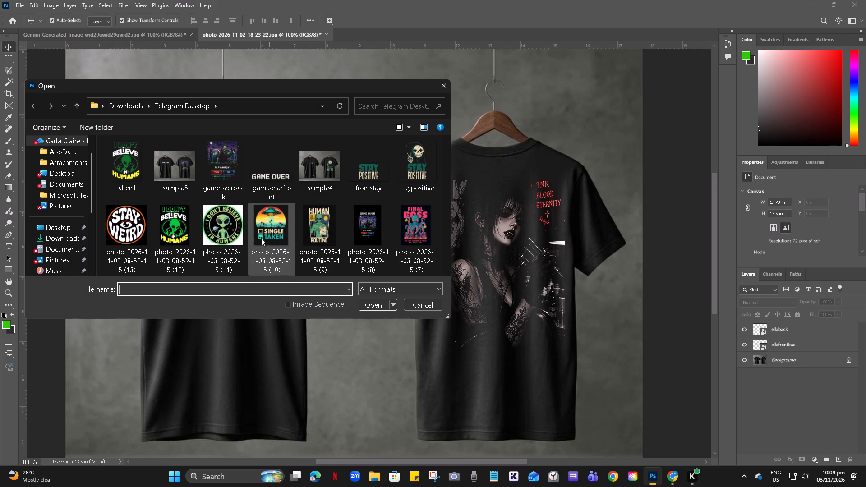
scroll(266, 234, "down", 1)
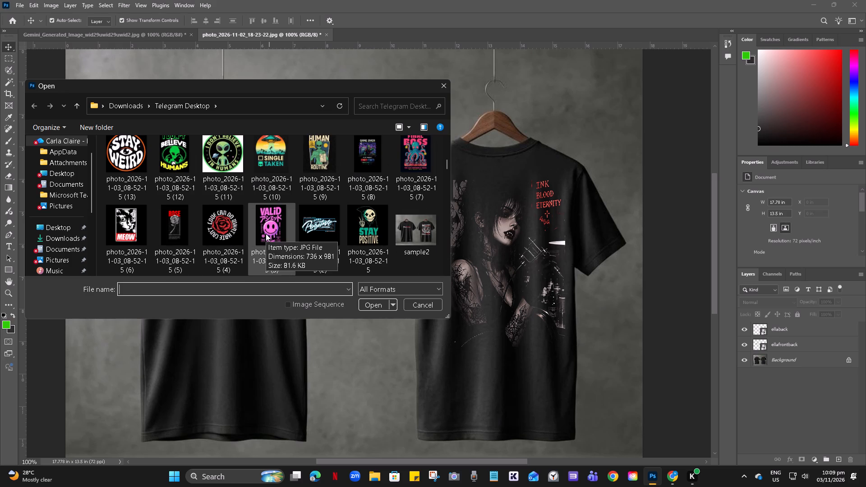
scroll(266, 234, "down", 4)
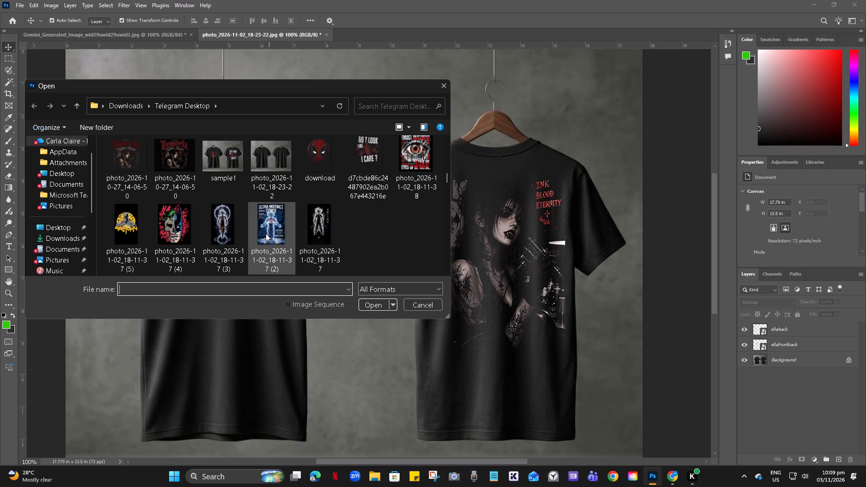
scroll(265, 234, "down", 1)
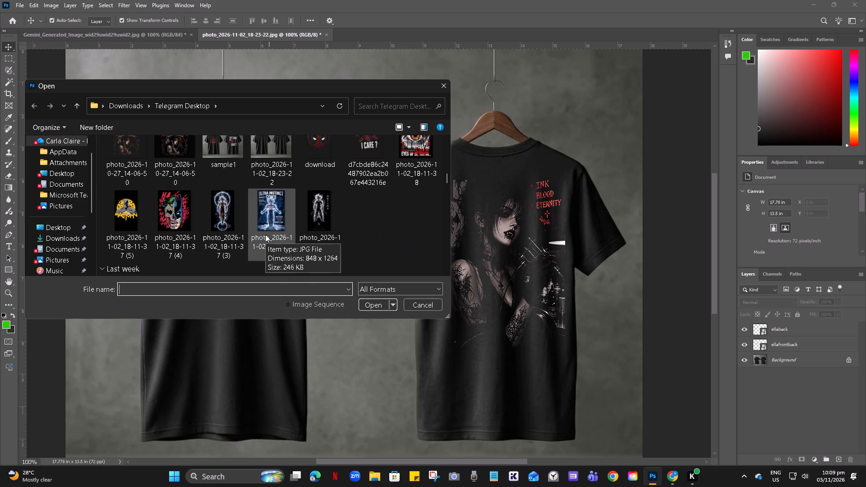
scroll(265, 234, "up", 1)
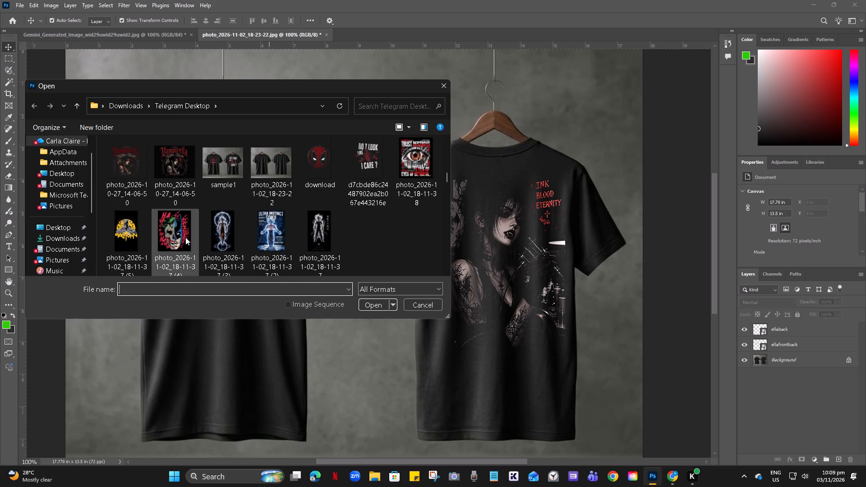
left_click(177, 239)
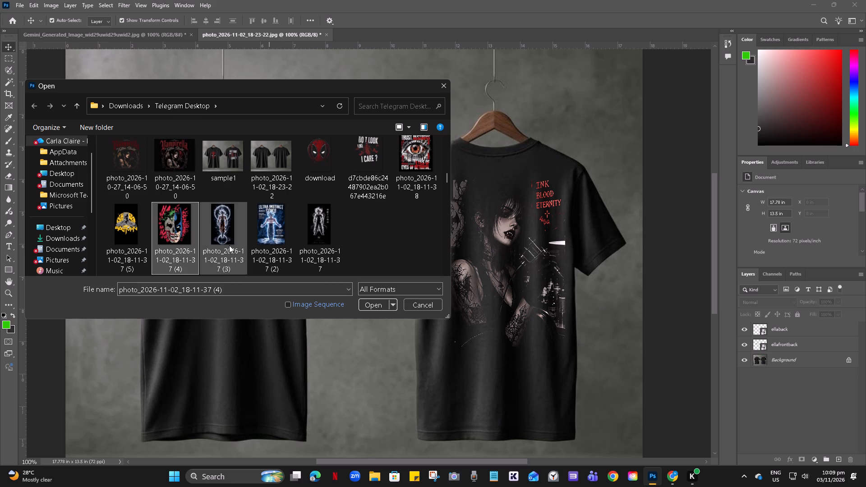
left_click(371, 301)
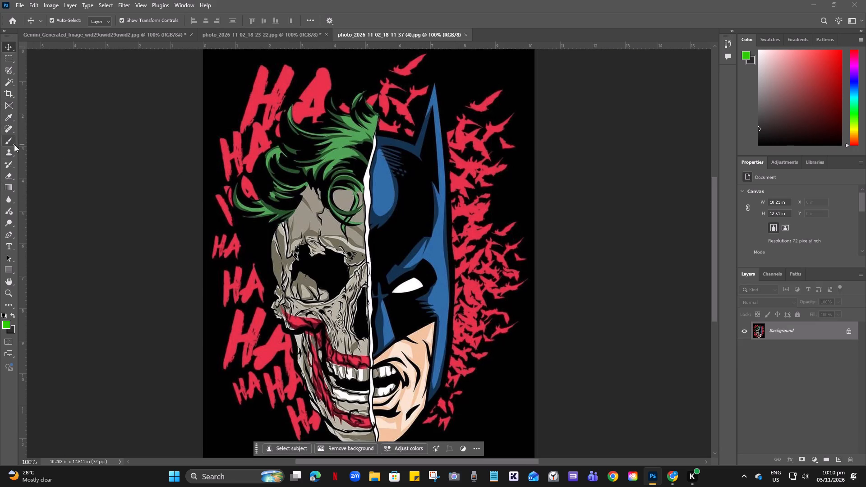
Activate the Eraser tool for the half-skull, half-Batman artwork.
left_click(13, 174)
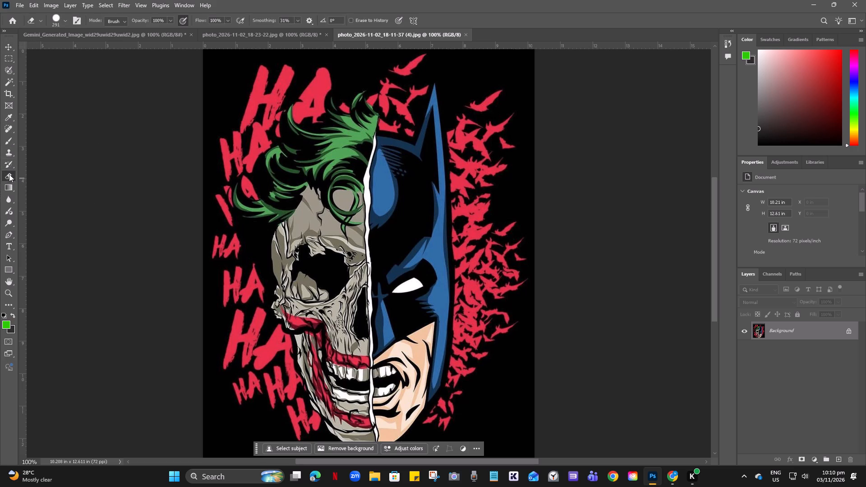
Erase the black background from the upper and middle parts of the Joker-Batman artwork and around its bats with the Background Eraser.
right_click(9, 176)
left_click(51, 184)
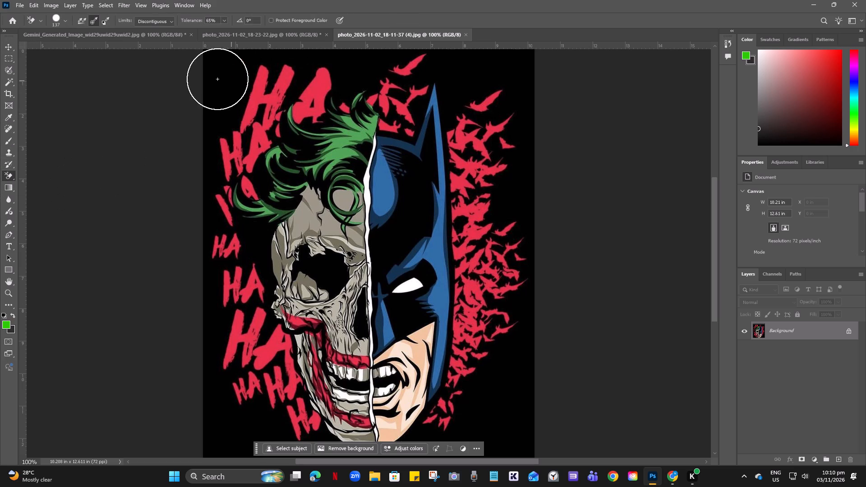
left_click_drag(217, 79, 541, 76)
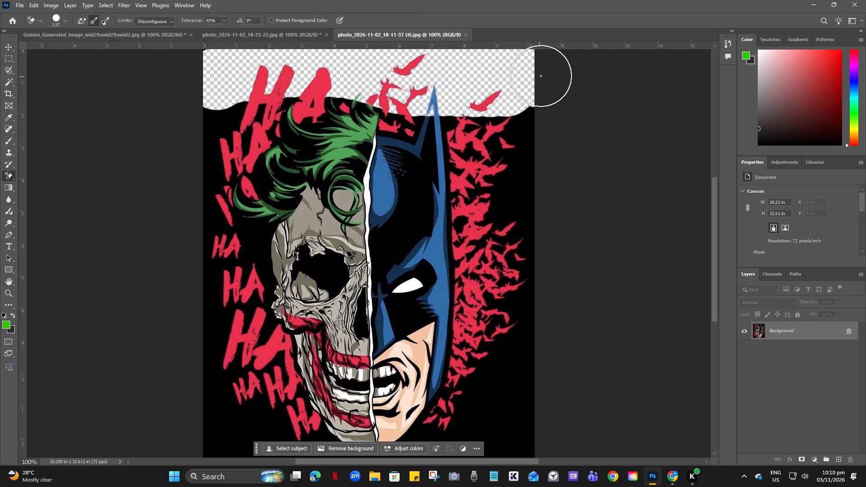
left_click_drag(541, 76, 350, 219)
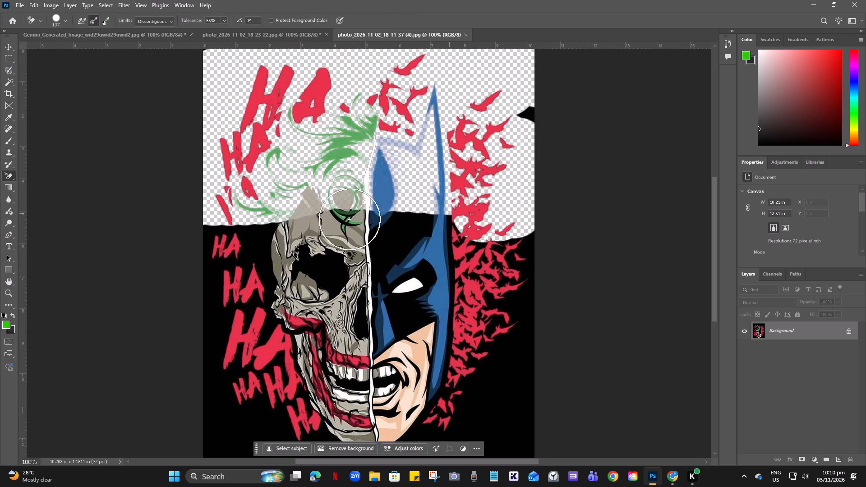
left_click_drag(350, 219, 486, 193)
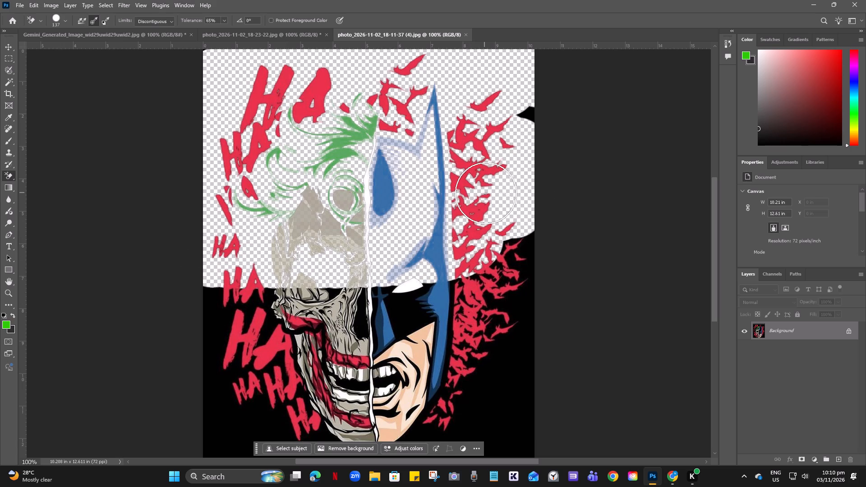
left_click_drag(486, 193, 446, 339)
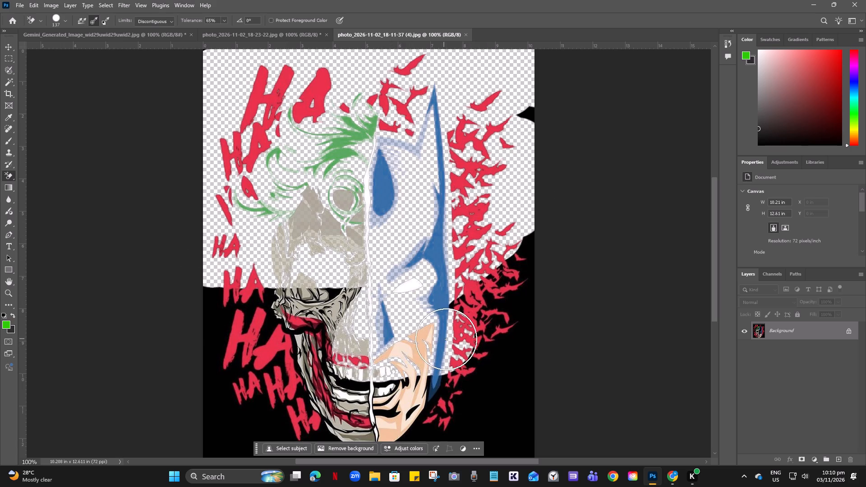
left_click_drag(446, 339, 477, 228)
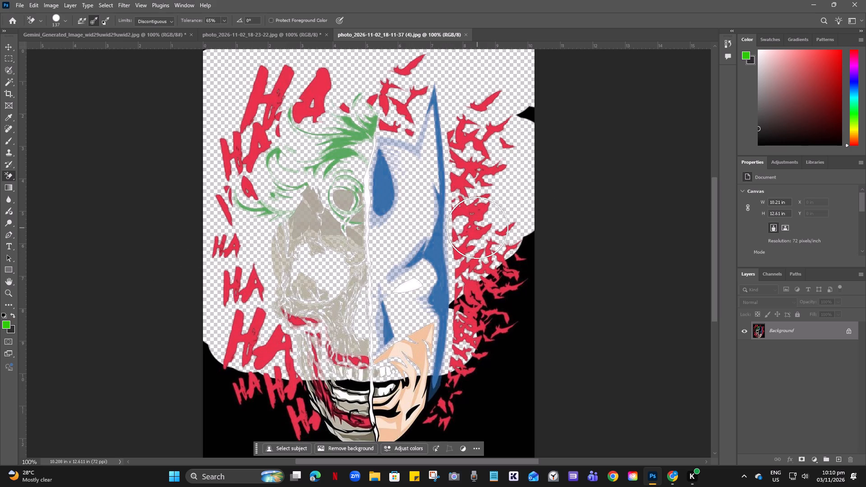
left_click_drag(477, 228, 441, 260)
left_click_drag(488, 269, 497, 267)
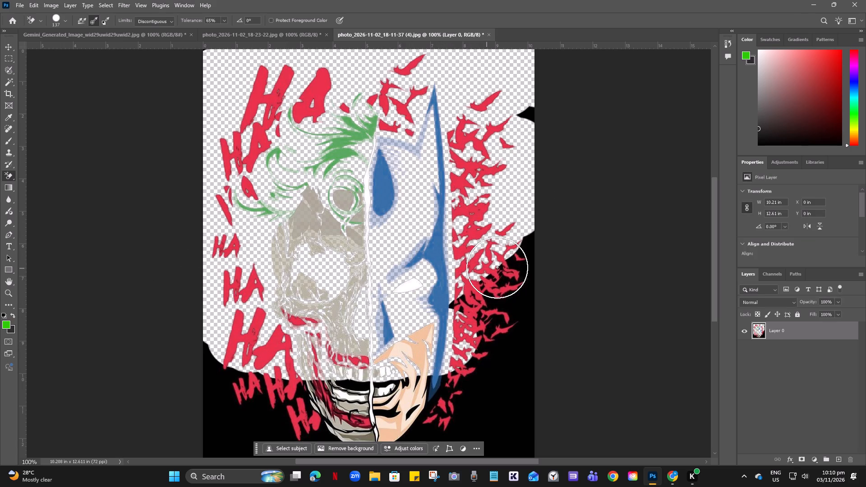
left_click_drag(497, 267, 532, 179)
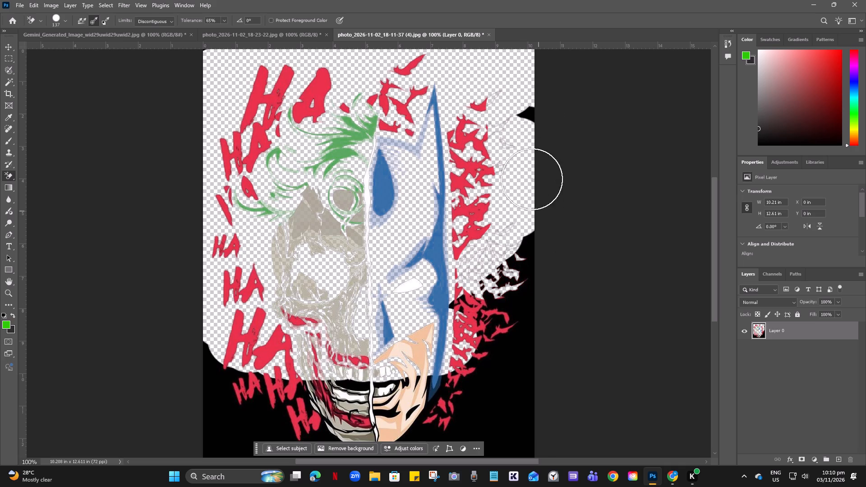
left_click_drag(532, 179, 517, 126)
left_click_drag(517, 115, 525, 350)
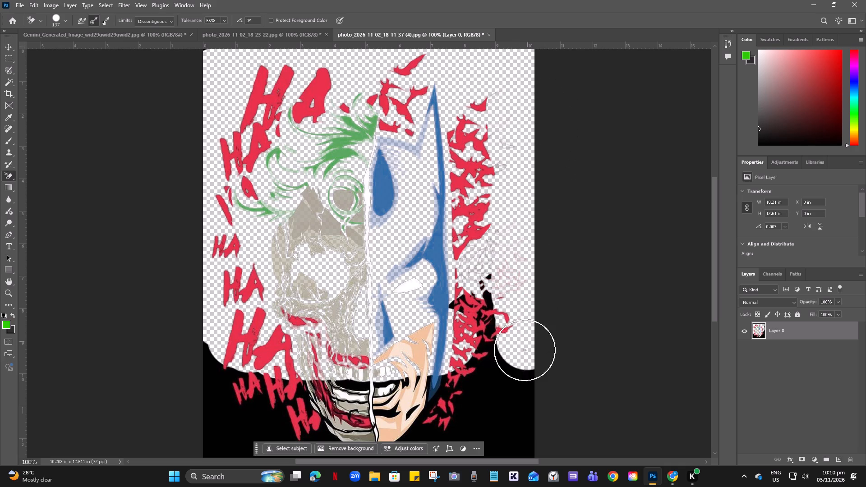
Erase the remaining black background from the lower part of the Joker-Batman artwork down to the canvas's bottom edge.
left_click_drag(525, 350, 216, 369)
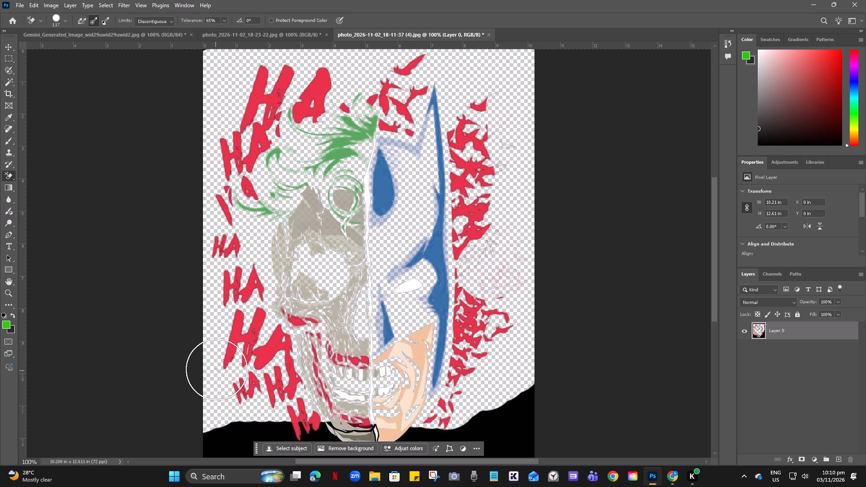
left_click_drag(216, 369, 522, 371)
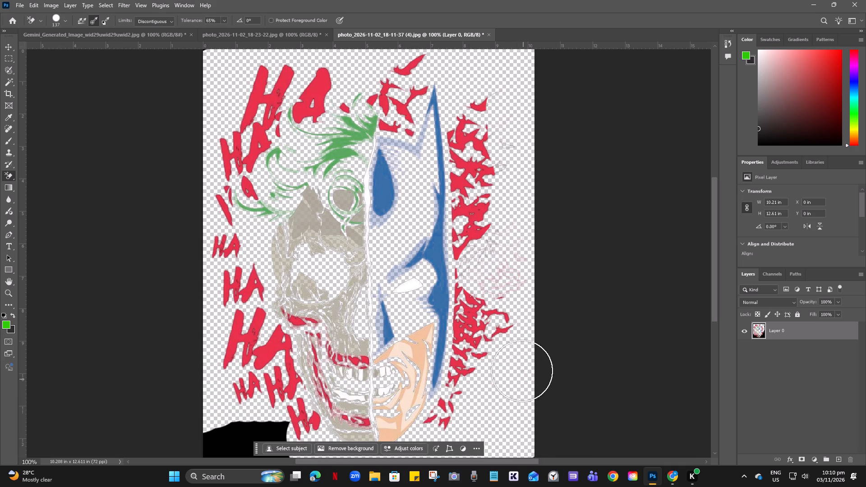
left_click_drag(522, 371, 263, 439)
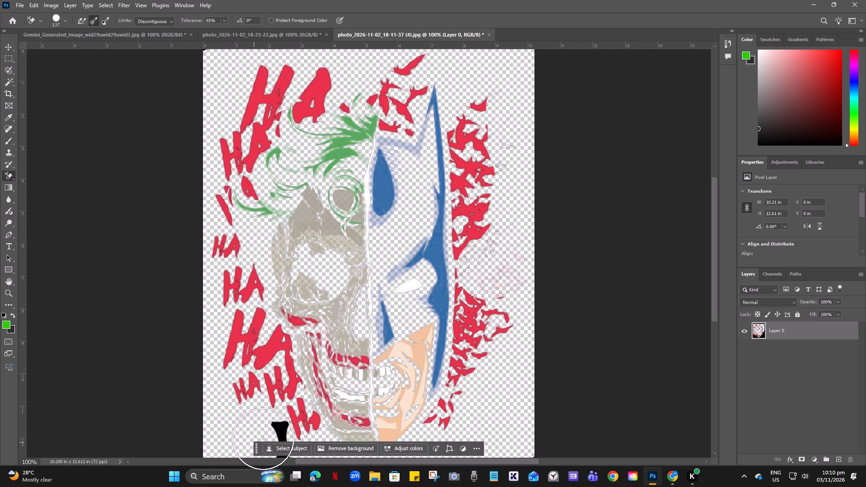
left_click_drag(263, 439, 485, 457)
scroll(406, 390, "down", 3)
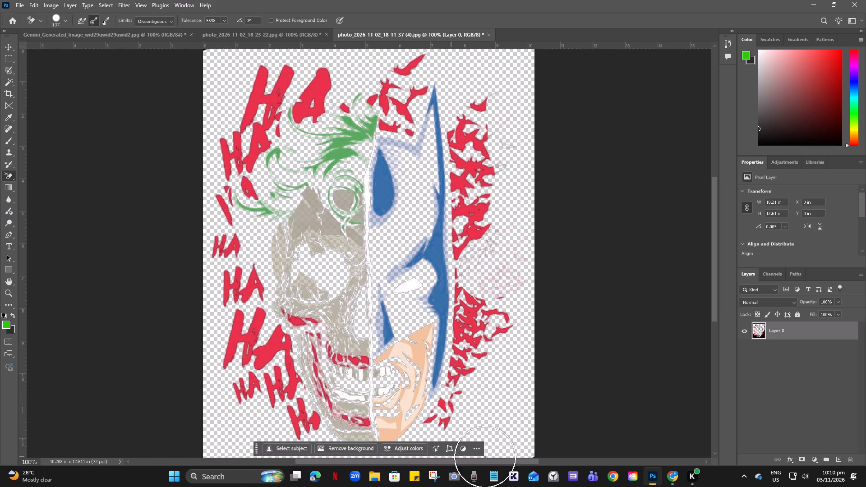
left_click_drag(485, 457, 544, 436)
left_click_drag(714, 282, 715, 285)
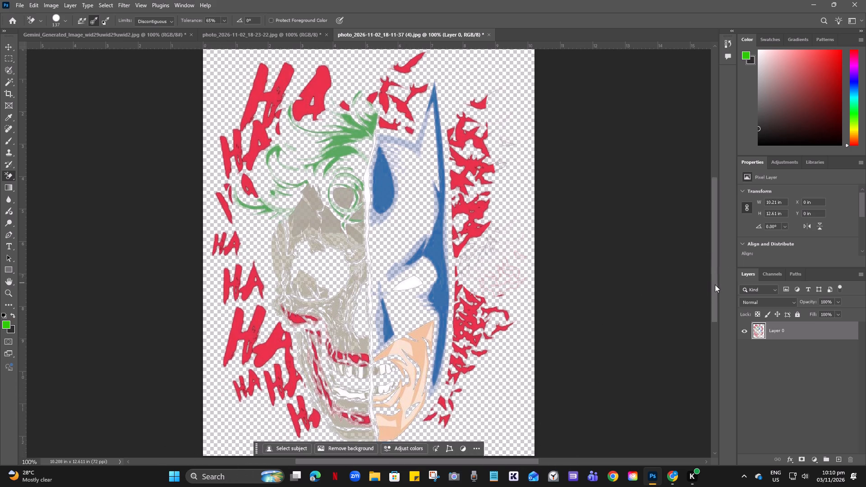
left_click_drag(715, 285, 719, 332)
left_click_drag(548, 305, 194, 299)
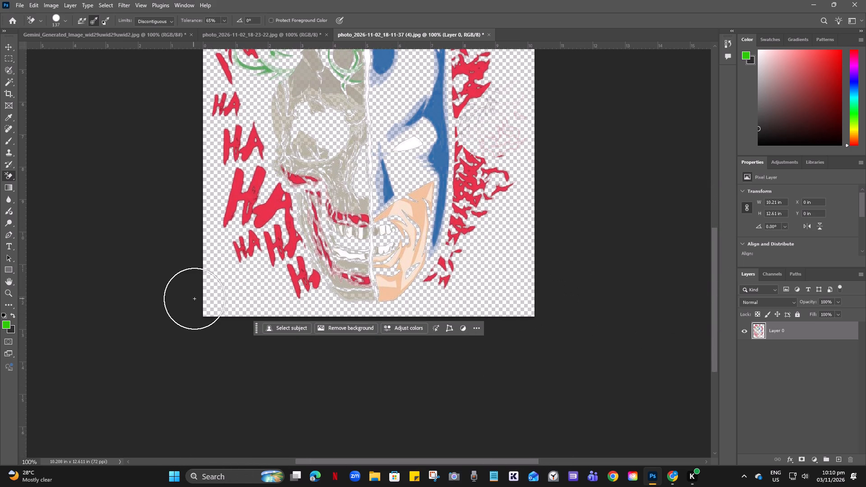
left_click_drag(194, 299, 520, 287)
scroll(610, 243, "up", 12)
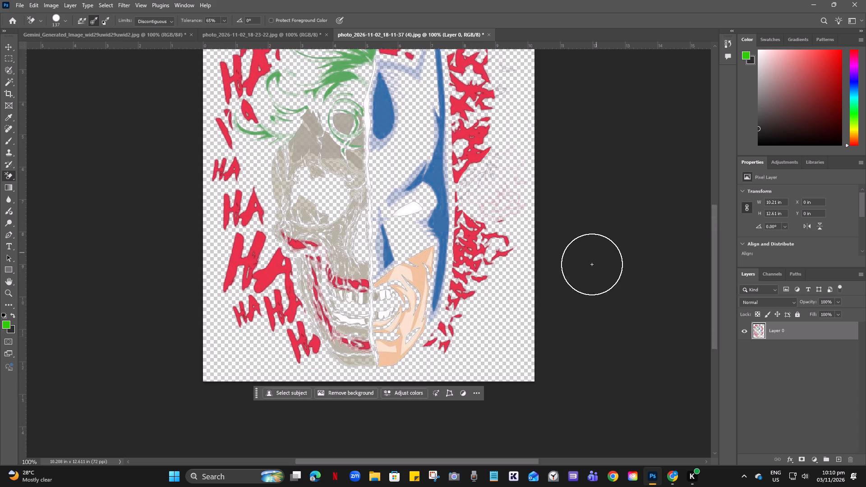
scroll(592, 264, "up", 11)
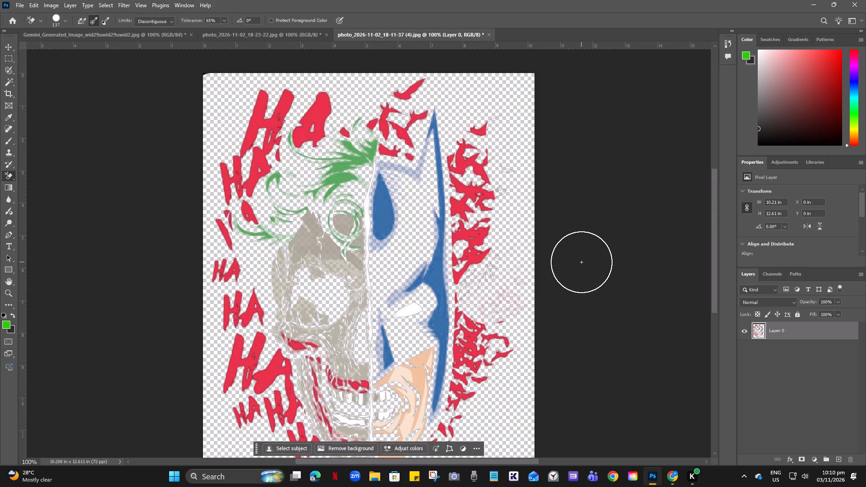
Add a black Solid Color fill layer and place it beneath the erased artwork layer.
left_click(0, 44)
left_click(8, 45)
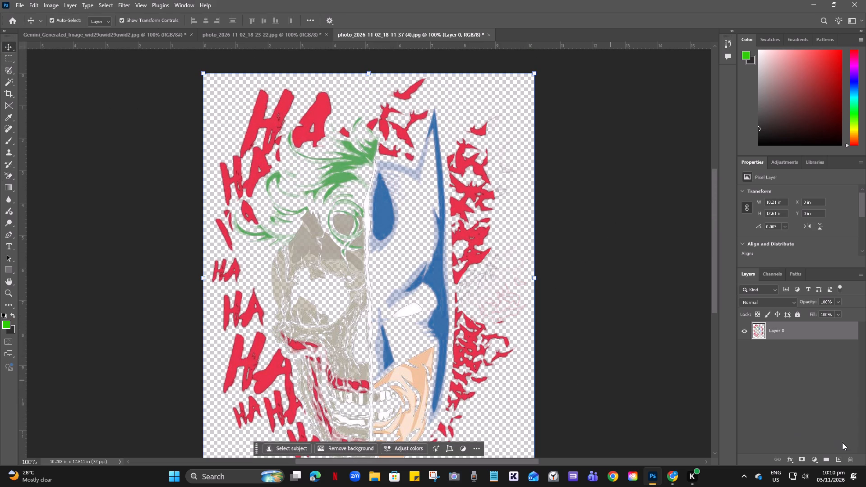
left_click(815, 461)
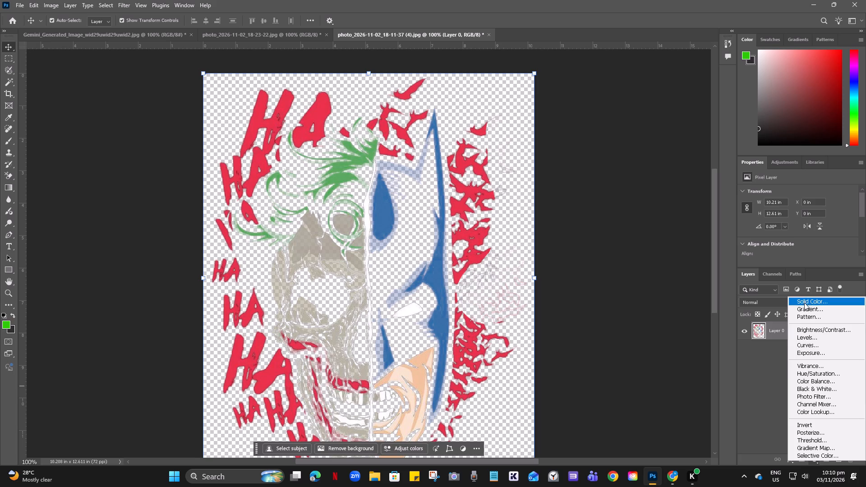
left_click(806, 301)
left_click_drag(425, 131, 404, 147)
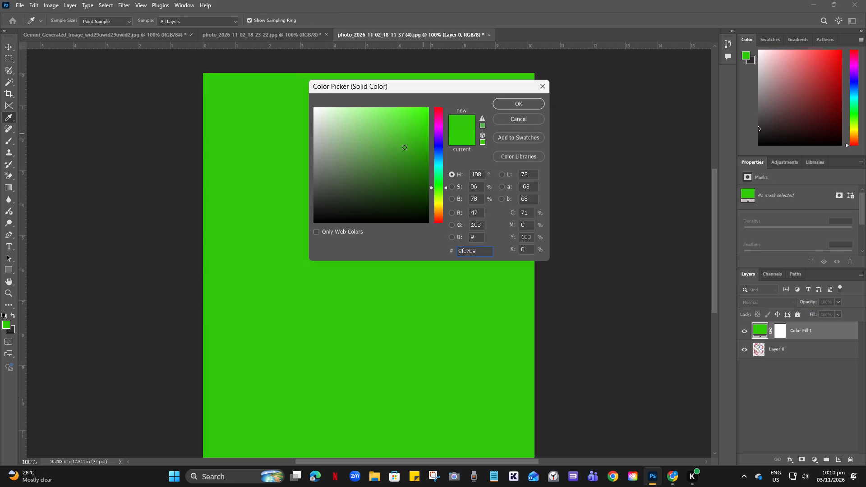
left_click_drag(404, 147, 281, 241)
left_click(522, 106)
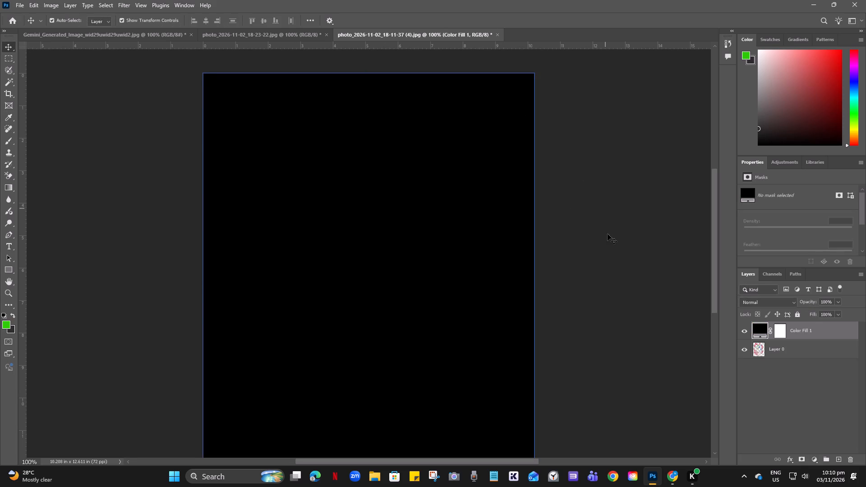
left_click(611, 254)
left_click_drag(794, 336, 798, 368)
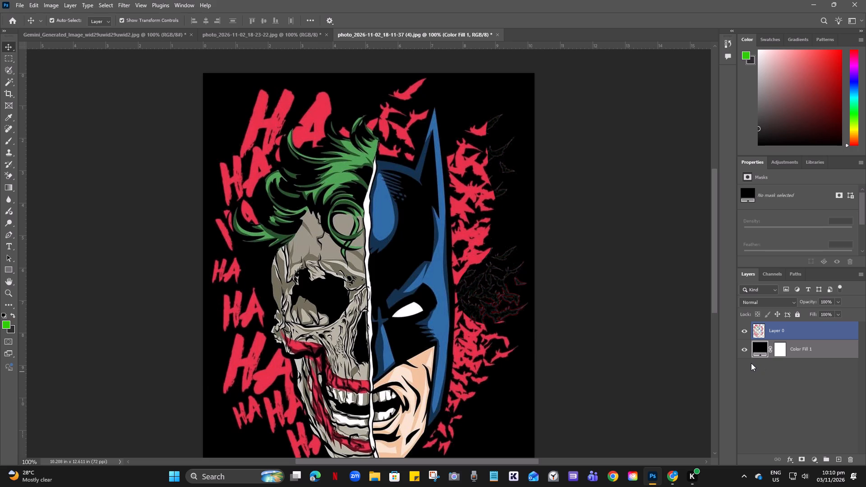
Toggle the black fill layer's visibility repeatedly to compare the erased artwork on transparency and on black.
left_click(745, 349)
left_click(745, 349)
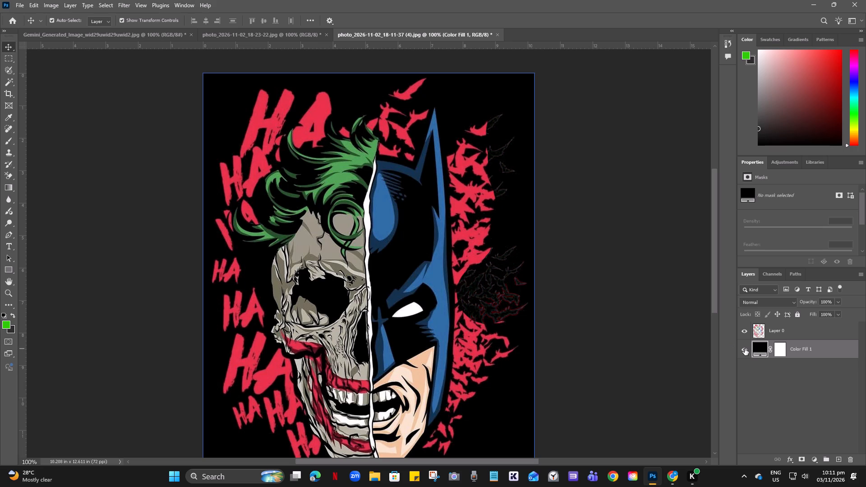
left_click(745, 349)
left_click(745, 349)
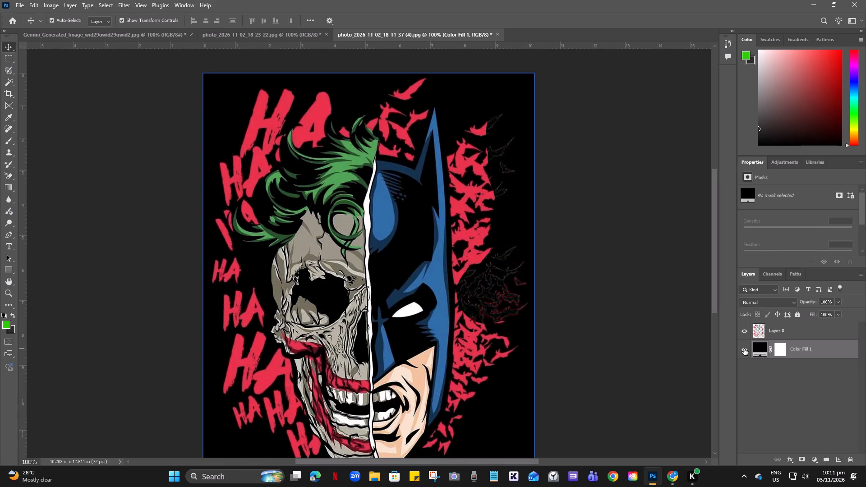
left_click(744, 349)
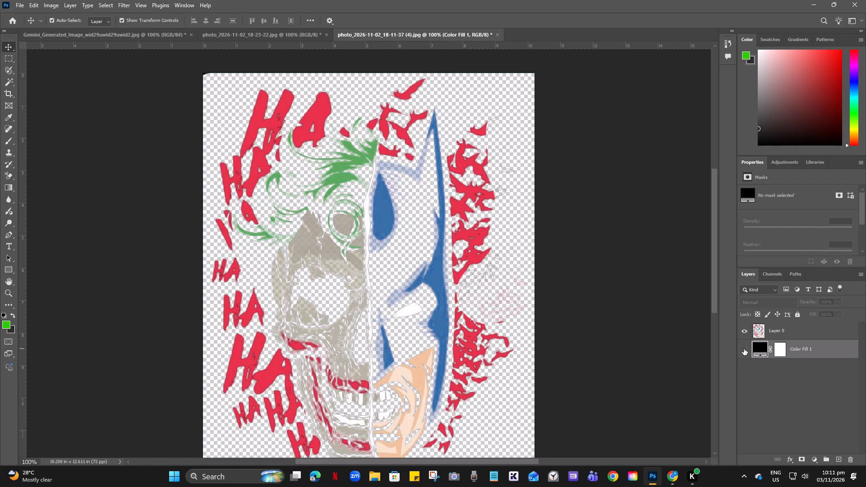
left_click(744, 349)
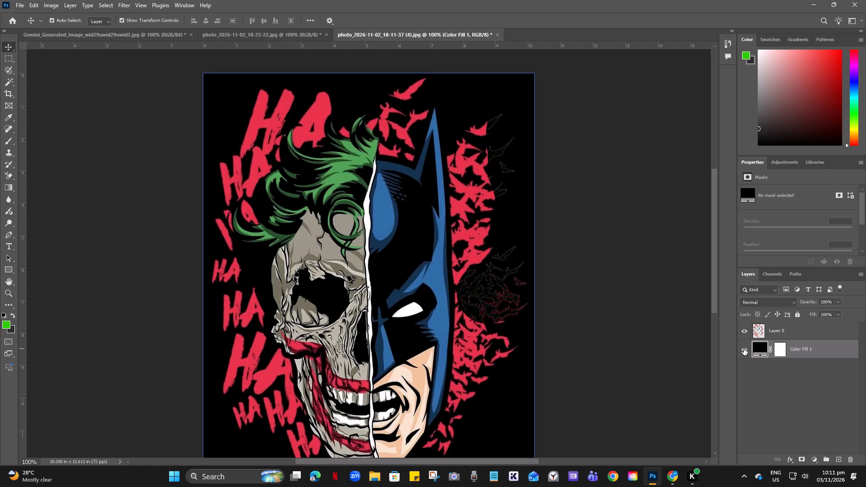
left_click(744, 349)
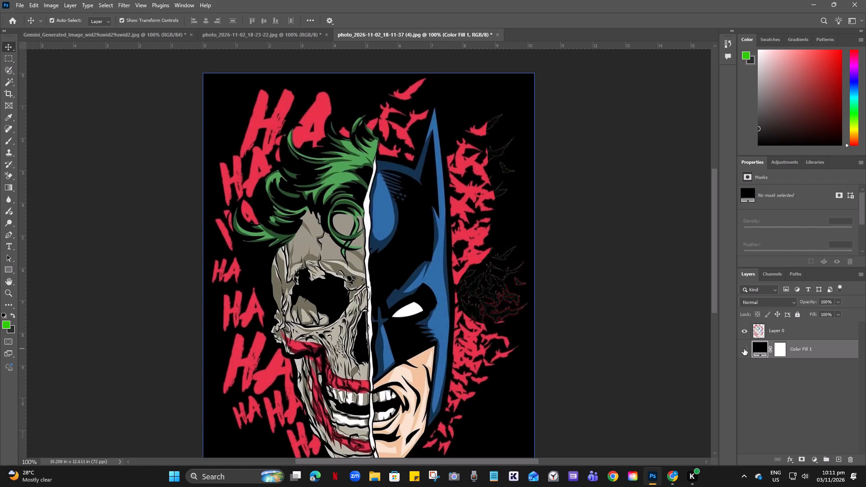
left_click(744, 349)
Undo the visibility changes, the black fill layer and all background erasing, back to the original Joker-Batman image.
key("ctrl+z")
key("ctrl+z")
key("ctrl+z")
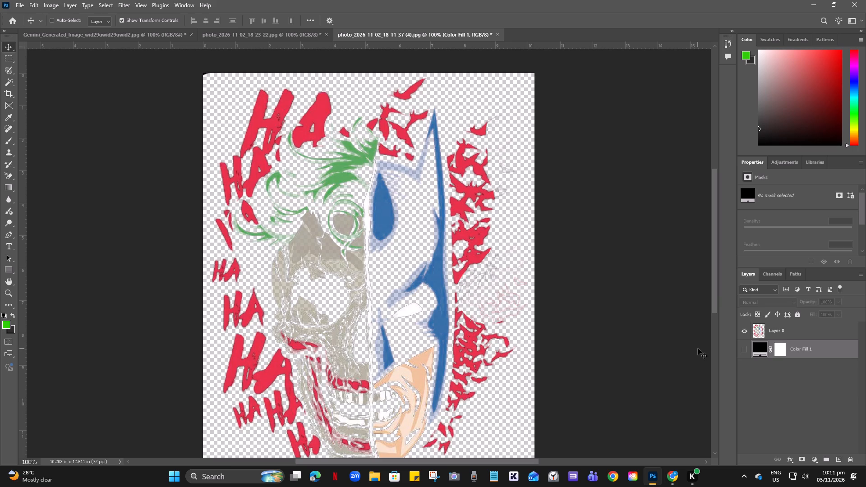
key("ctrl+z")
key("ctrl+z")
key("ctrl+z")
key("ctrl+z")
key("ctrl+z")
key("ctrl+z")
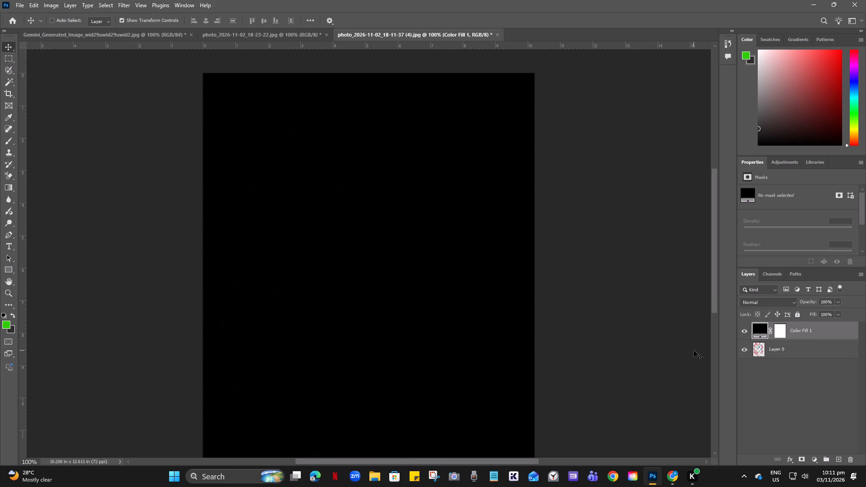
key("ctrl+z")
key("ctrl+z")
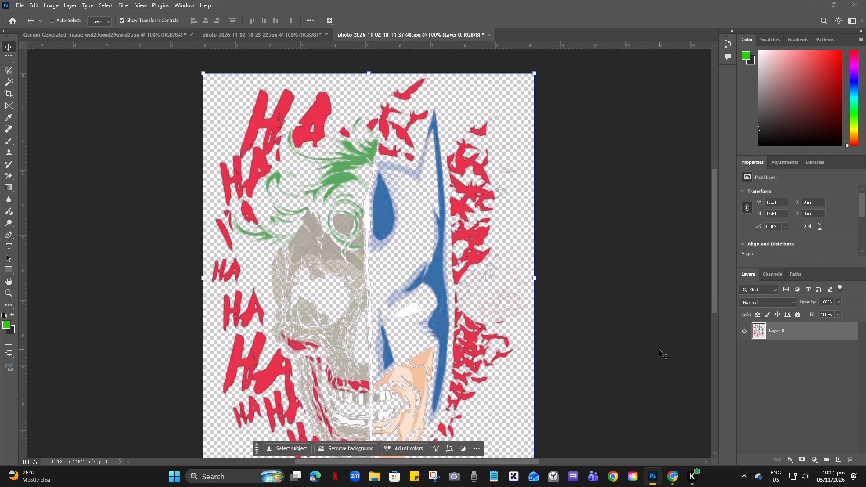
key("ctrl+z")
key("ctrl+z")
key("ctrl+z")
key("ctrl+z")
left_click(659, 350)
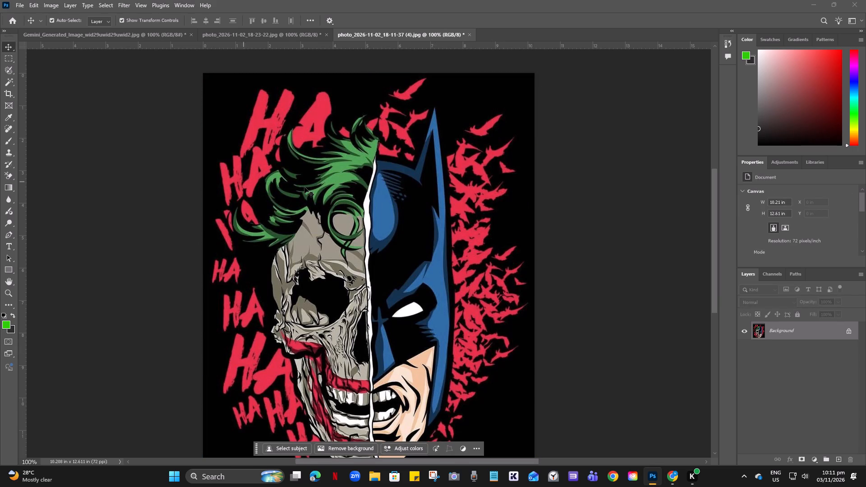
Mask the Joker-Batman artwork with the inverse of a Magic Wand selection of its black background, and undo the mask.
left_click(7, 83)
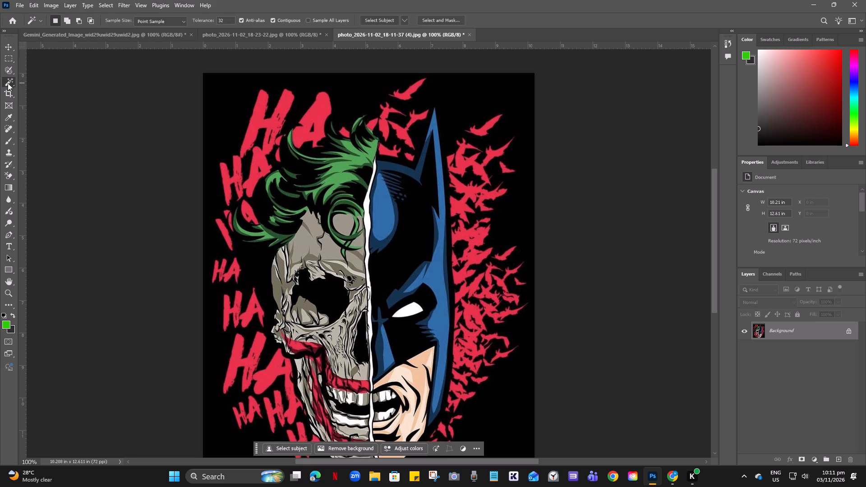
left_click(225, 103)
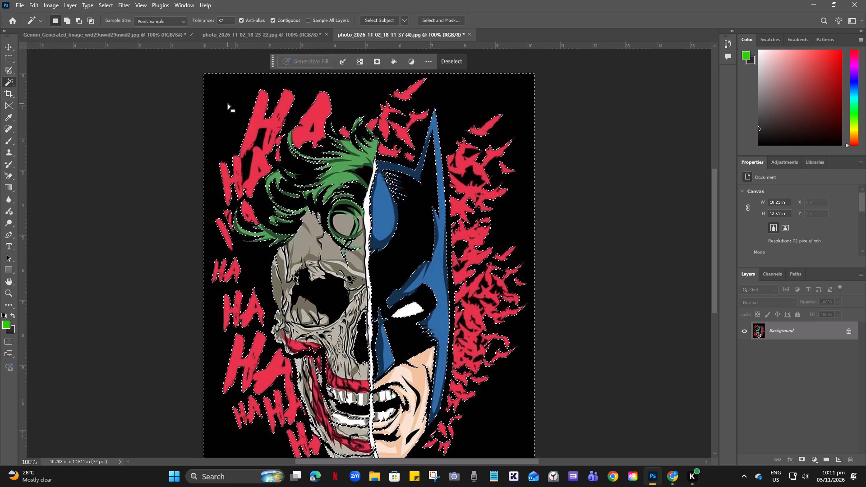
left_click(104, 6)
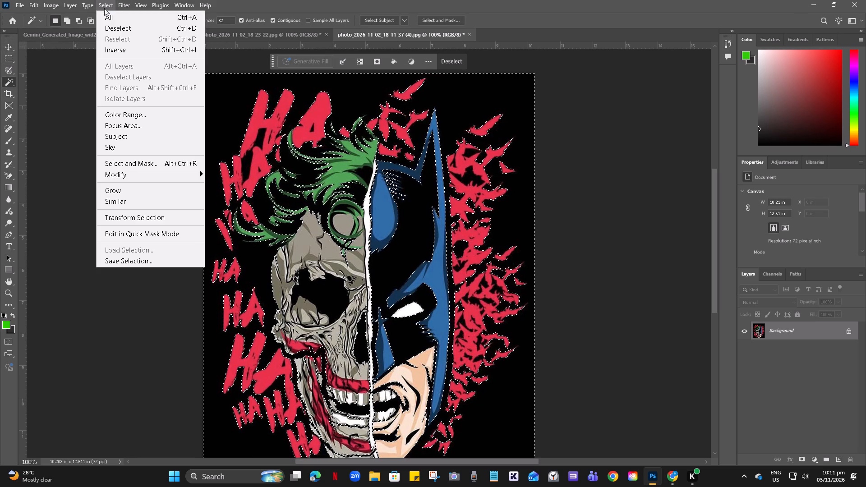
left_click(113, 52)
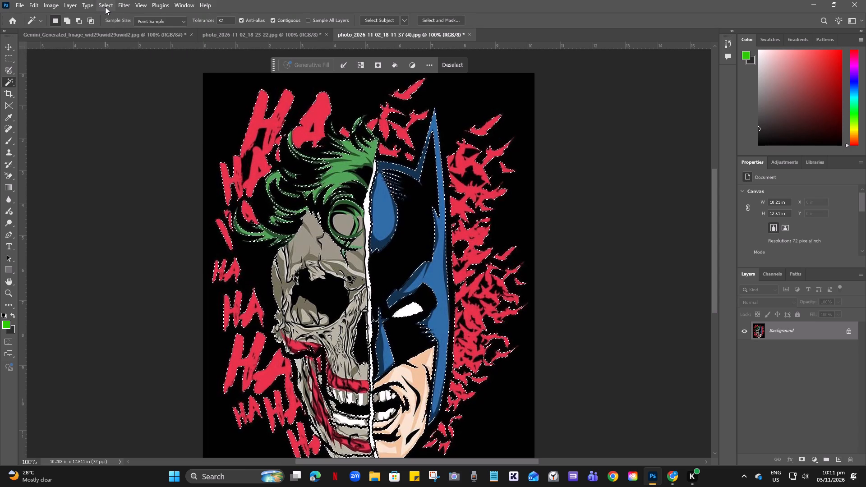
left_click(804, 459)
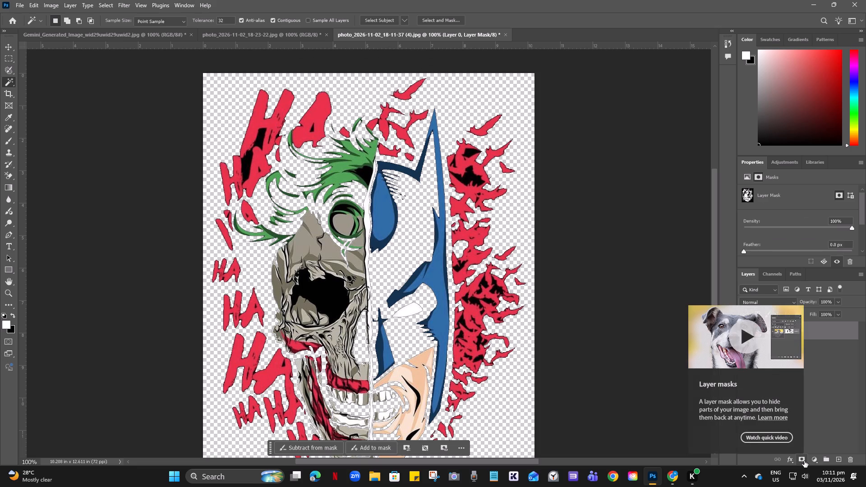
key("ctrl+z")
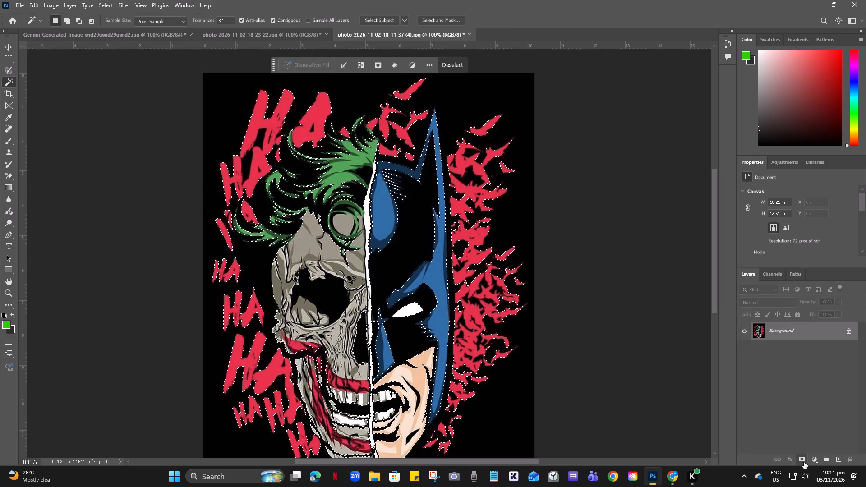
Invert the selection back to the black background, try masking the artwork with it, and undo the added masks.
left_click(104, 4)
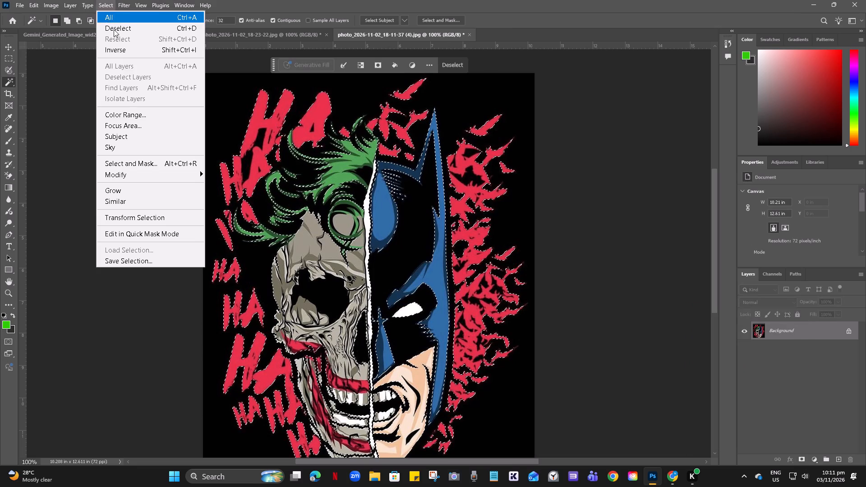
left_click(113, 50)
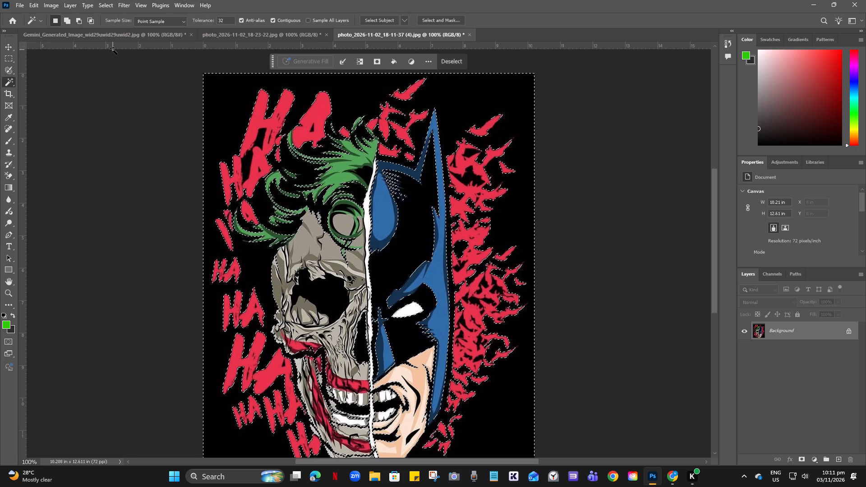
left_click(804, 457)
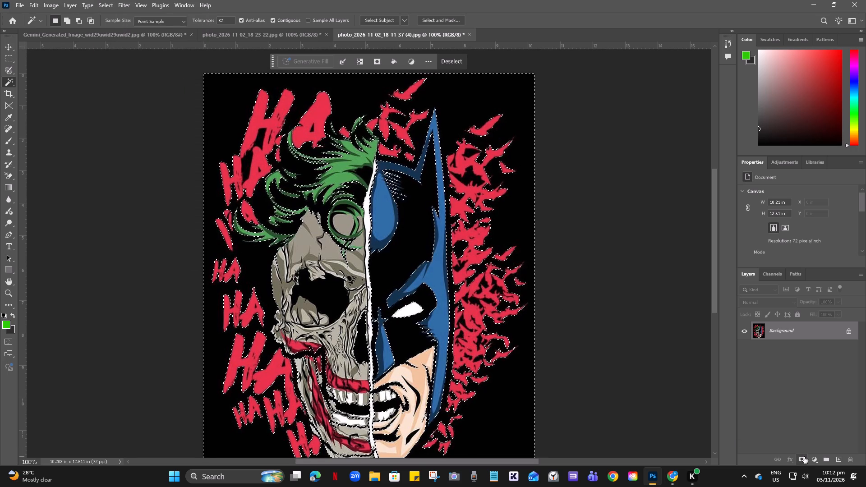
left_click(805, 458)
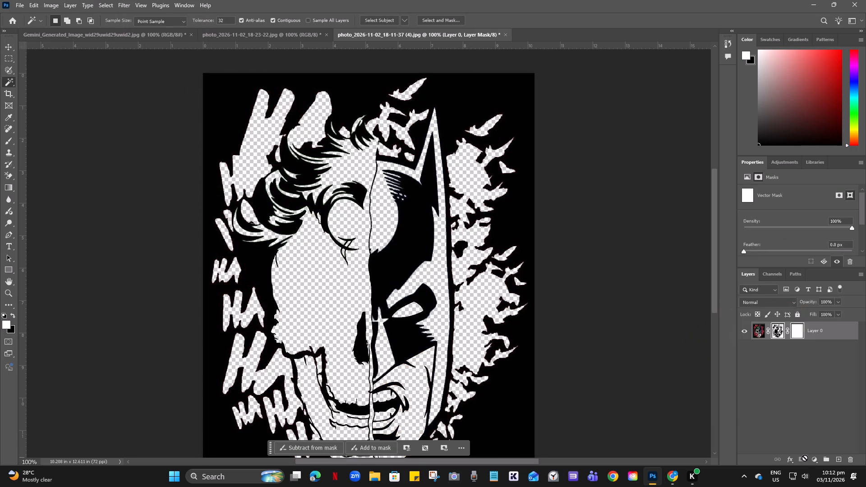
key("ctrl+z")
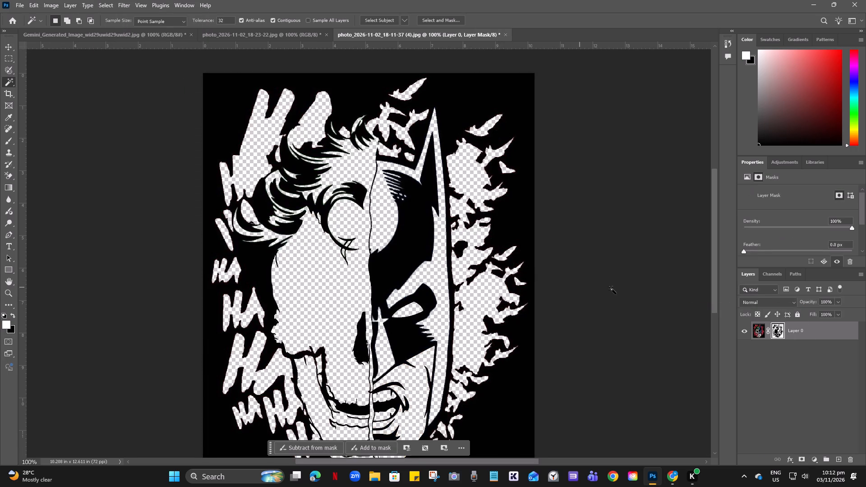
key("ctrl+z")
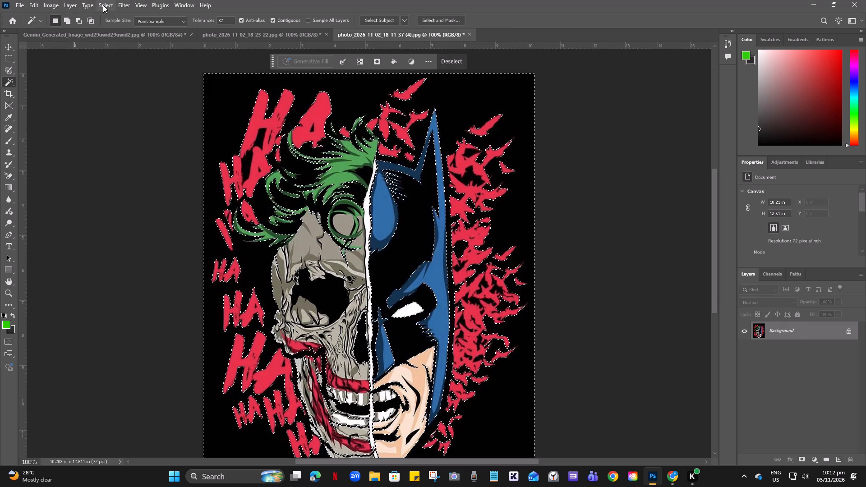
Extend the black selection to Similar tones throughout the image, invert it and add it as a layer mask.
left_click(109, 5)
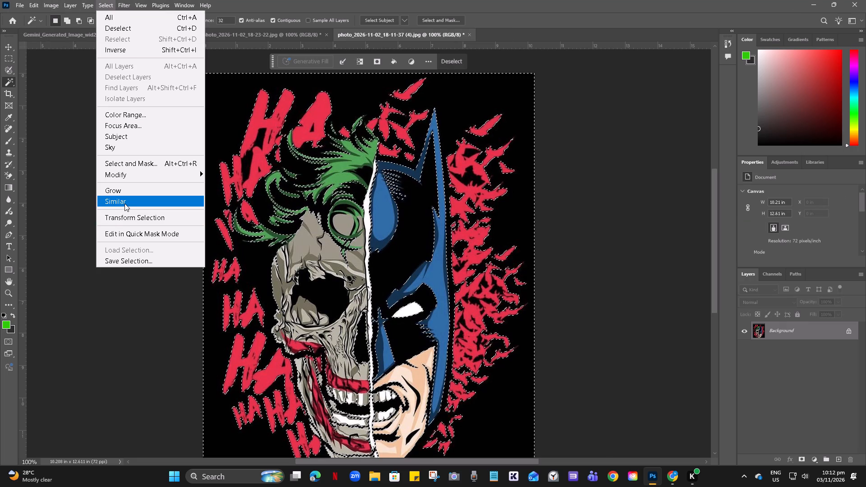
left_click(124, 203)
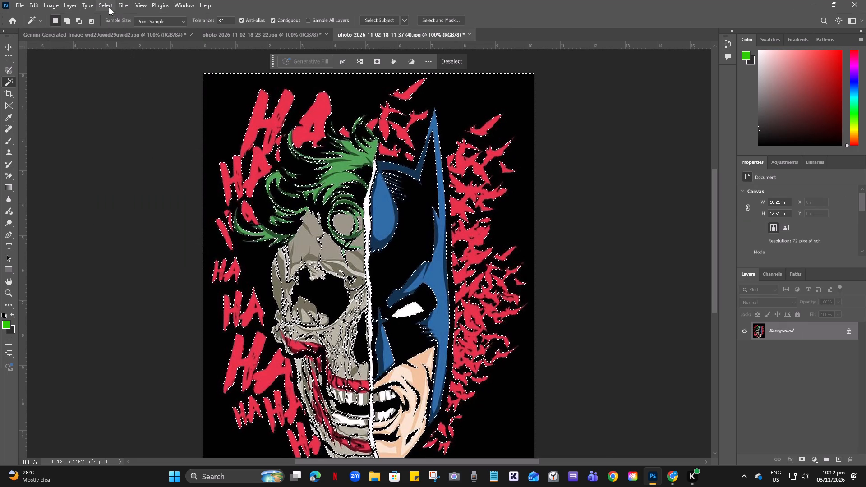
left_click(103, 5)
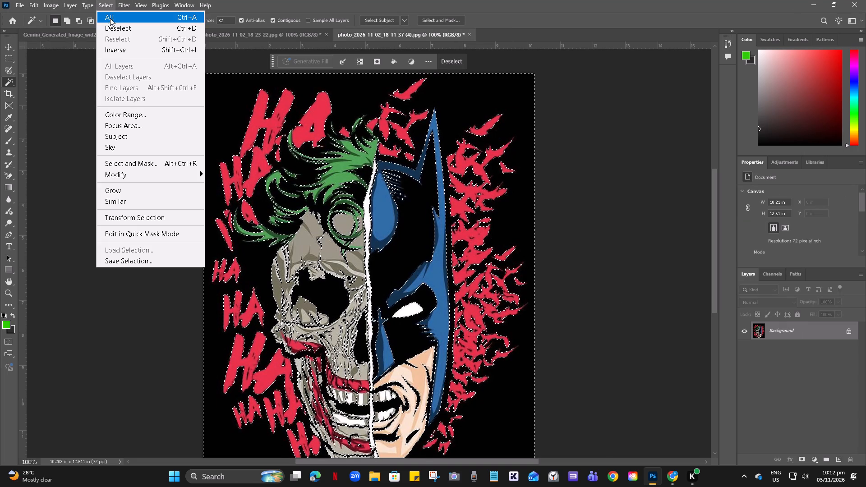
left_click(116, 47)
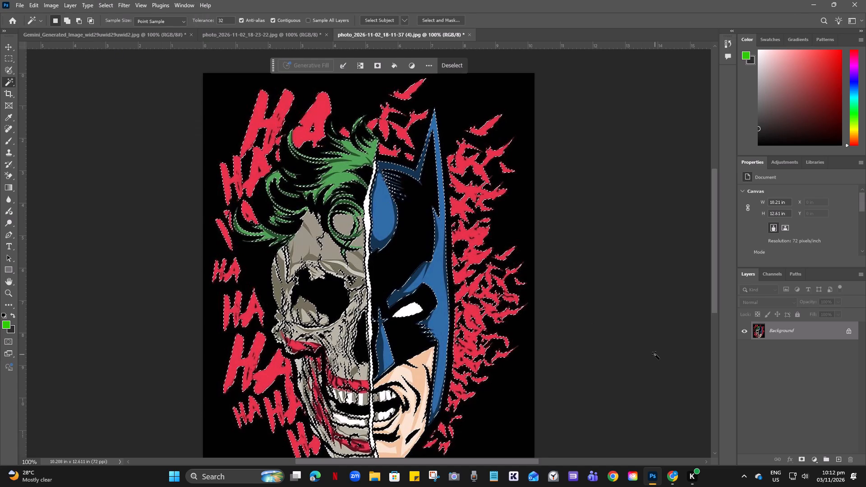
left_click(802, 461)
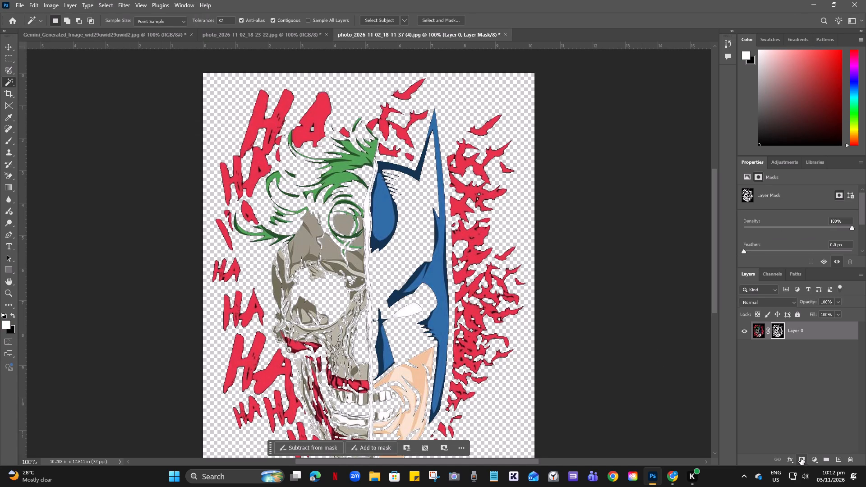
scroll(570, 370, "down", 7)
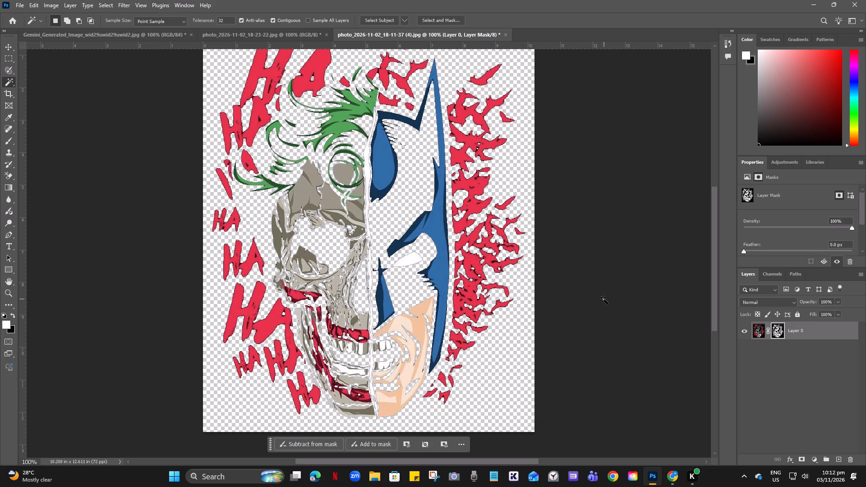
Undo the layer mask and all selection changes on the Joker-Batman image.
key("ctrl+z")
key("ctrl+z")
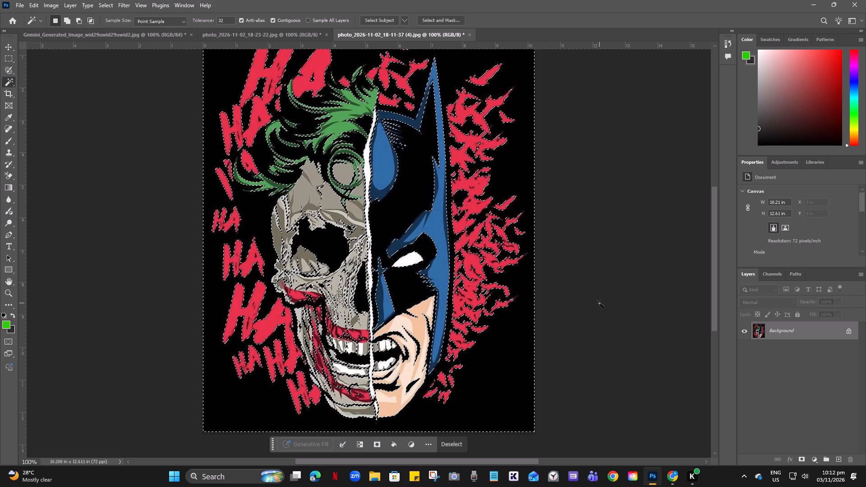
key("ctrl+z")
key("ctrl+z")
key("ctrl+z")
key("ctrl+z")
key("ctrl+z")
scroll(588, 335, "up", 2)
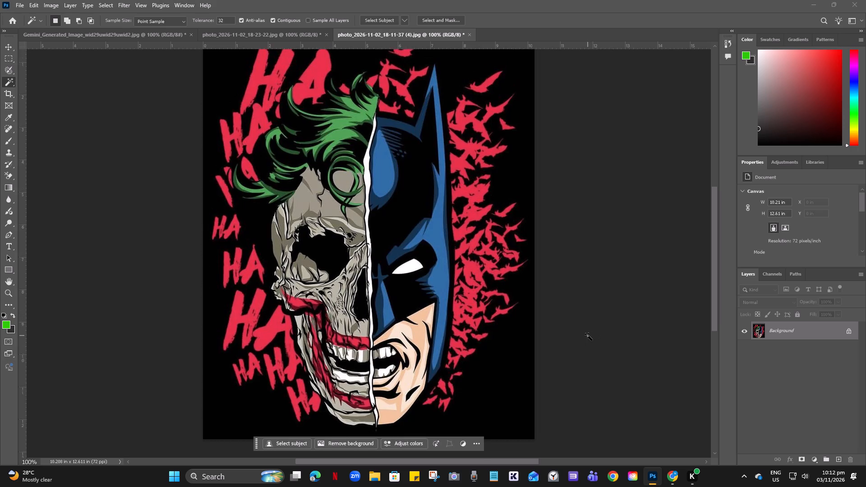
Close the Joker-Batman image without saving its changes.
scroll(588, 335, "up", 5)
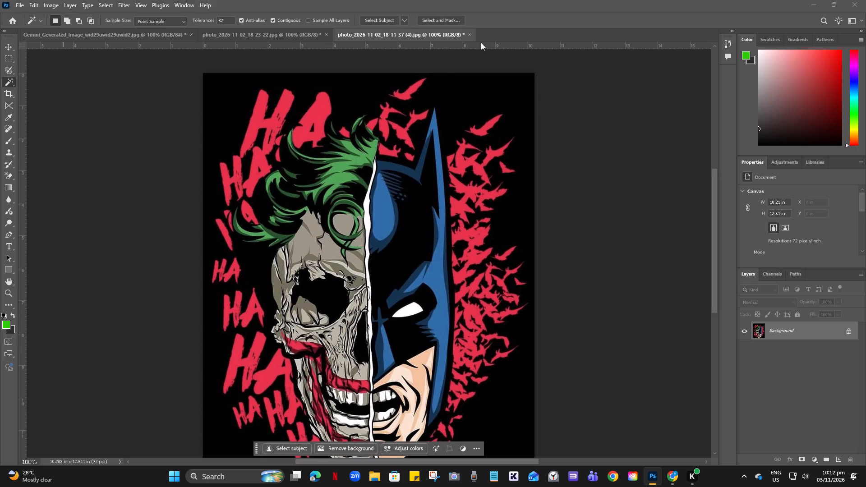
left_click(468, 35)
left_click(433, 182)
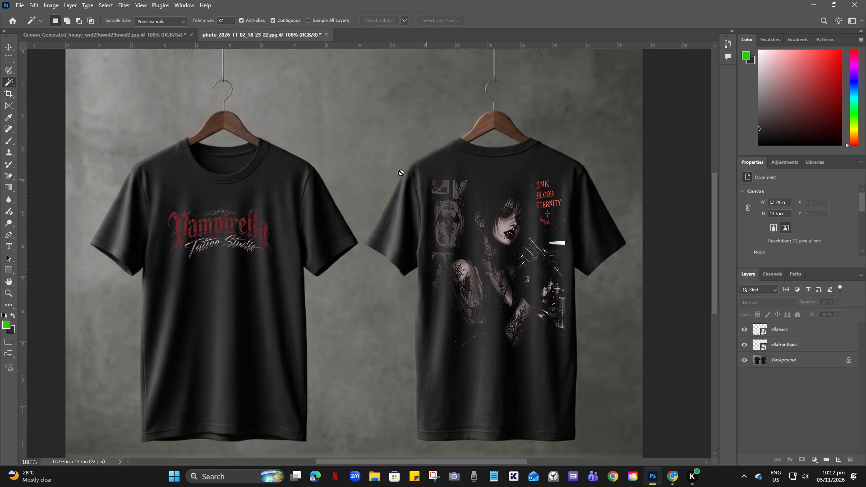
Open the ESTUP lettering artwork photo_2026-10-28_10-18-02 from the Telegram Desktop downloads folder.
left_click(19, 5)
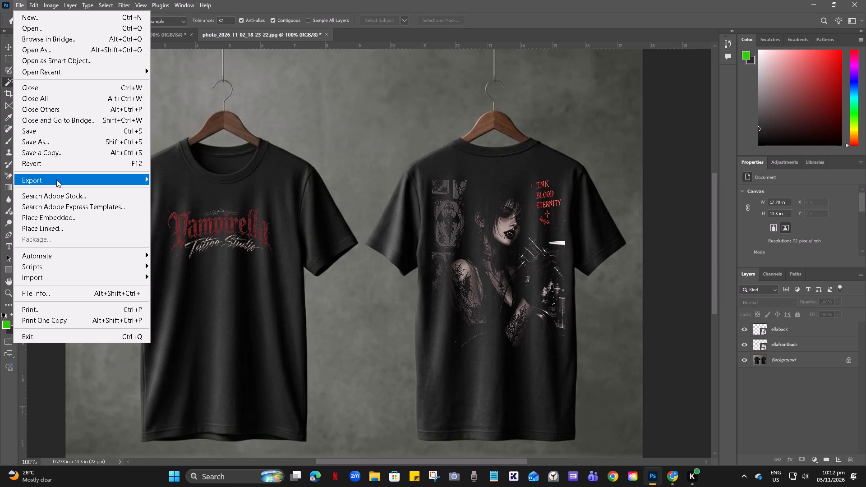
left_click(39, 31)
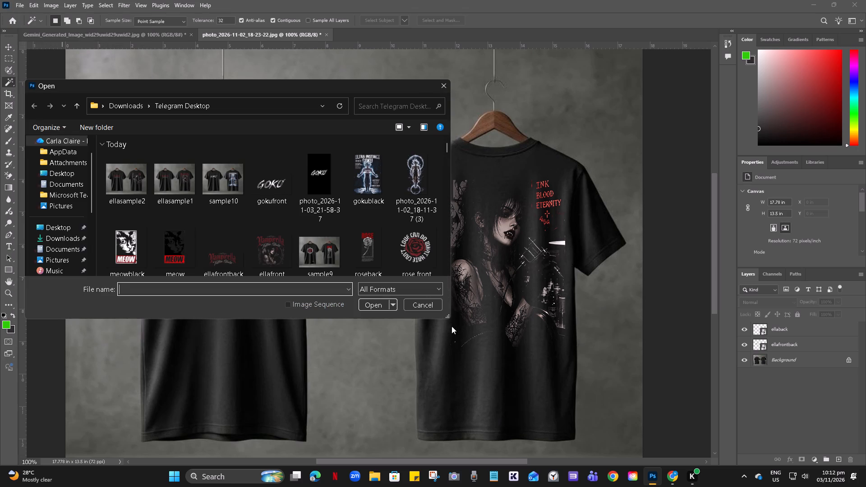
scroll(278, 212, "down", 5)
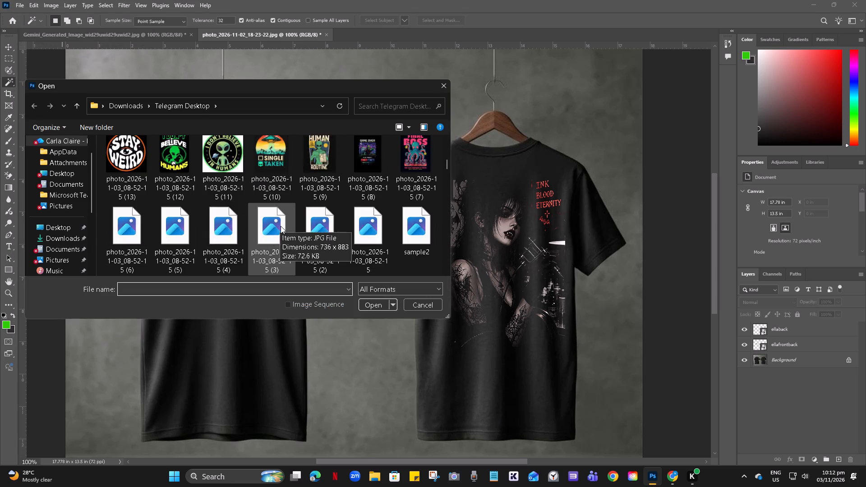
scroll(281, 226, "down", 1)
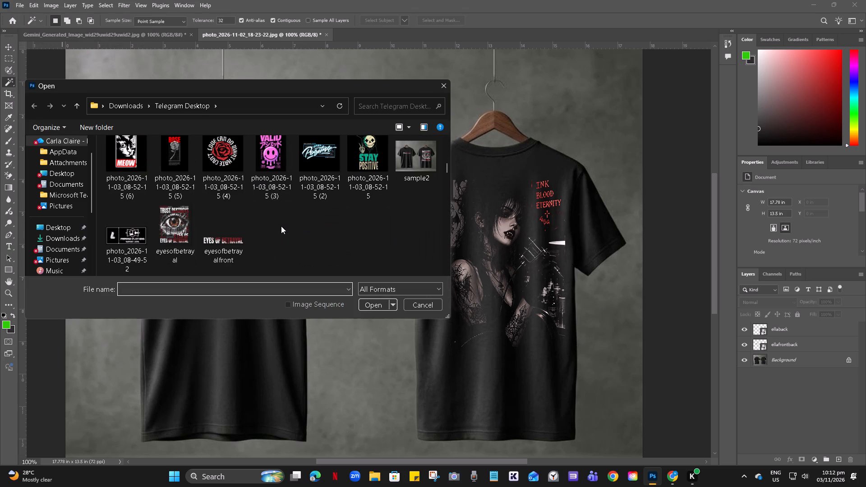
scroll(281, 226, "down", 4)
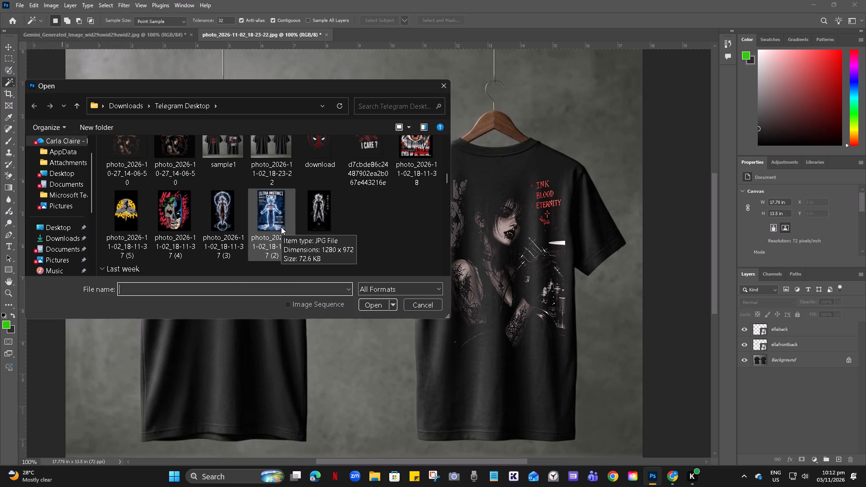
scroll(281, 227, "up", 1)
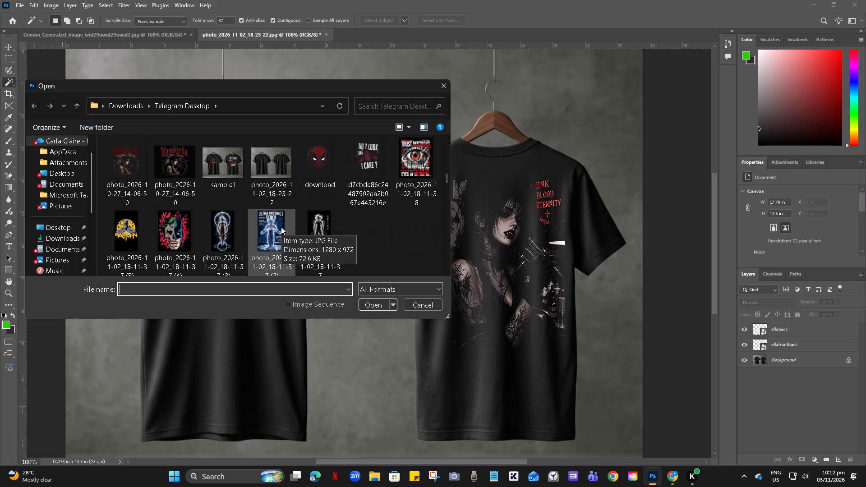
scroll(281, 227, "down", 3)
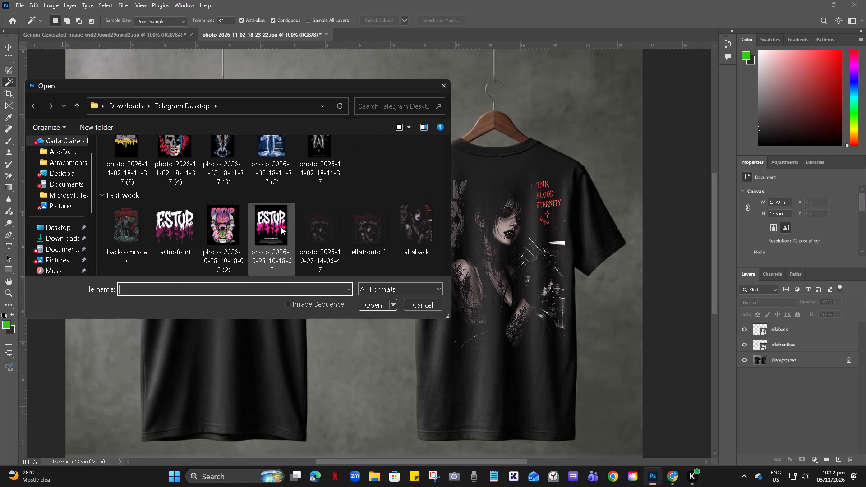
scroll(281, 227, "down", 2)
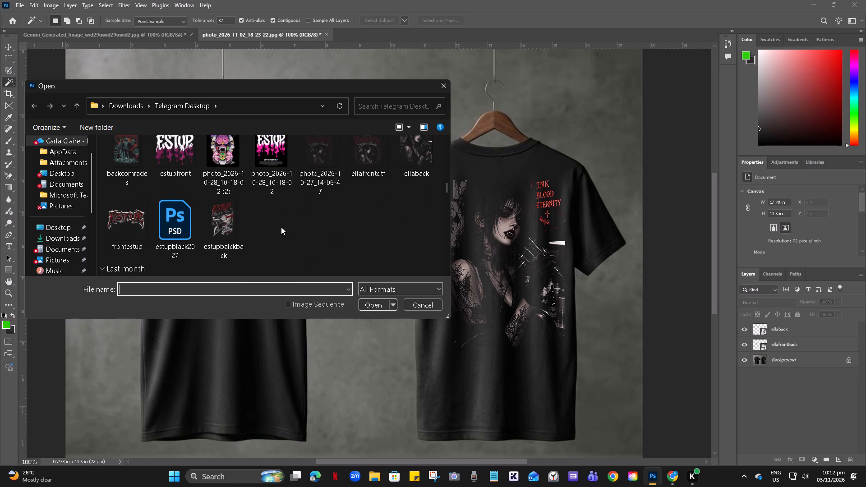
scroll(281, 227, "down", 3)
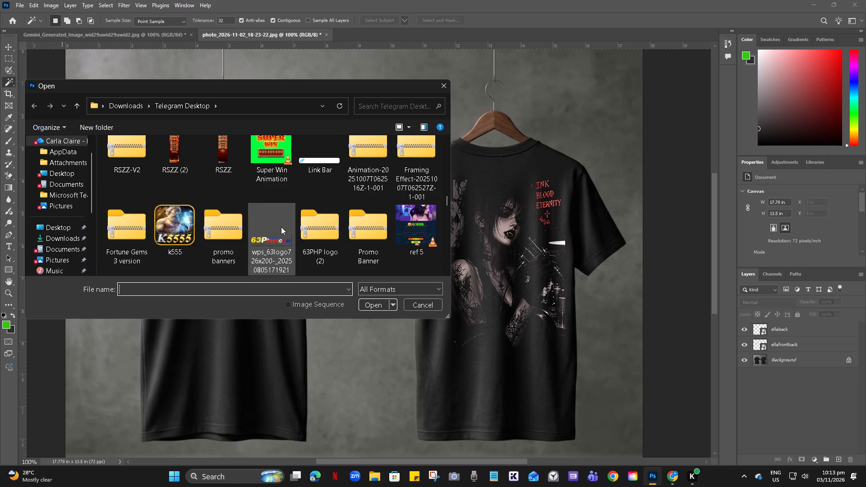
scroll(281, 227, "up", 4)
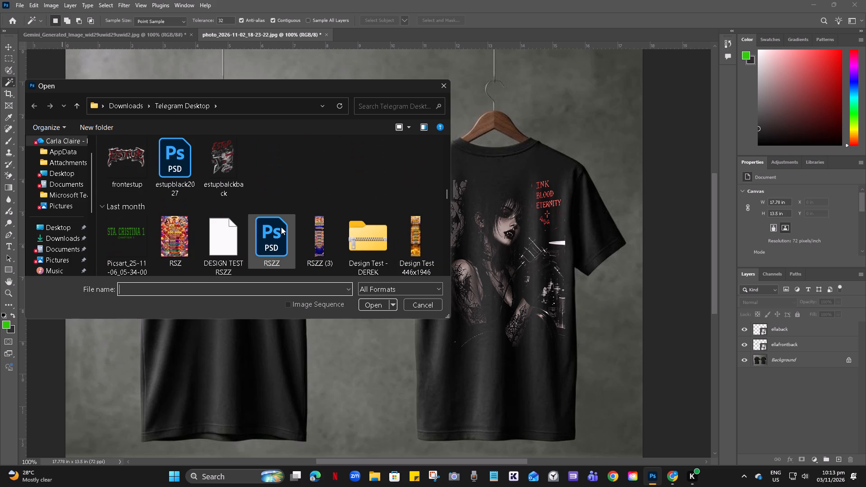
scroll(281, 227, "up", 2)
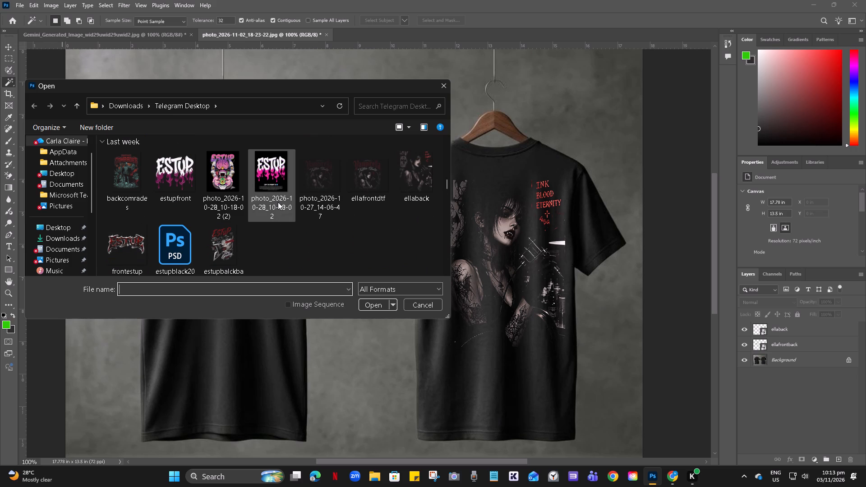
left_click(275, 175)
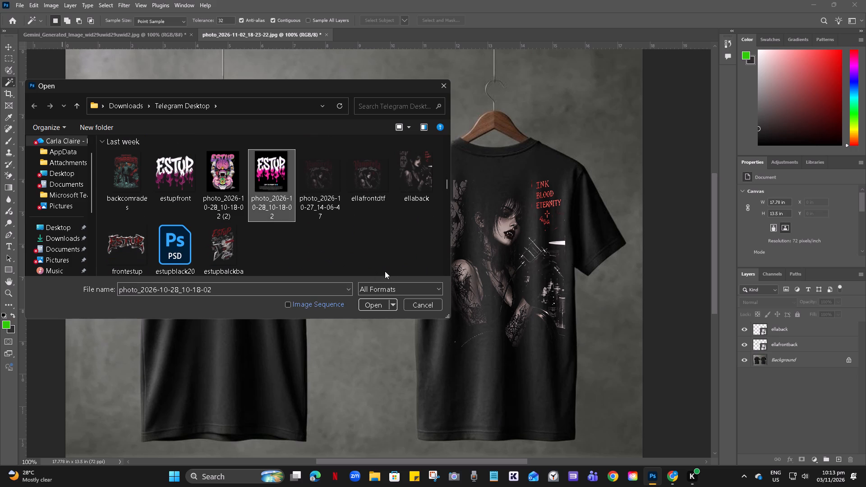
left_click(358, 306)
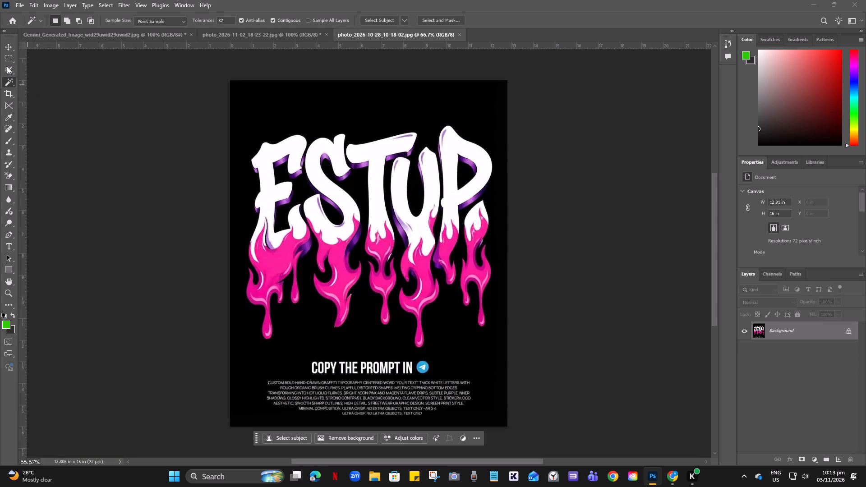
Crop the ESTUP artwork to the dripping lettering, about 10.92 in high at full width, cutting off the prompt text below and the spare black above.
left_click(6, 39)
left_click(9, 49)
left_click(9, 97)
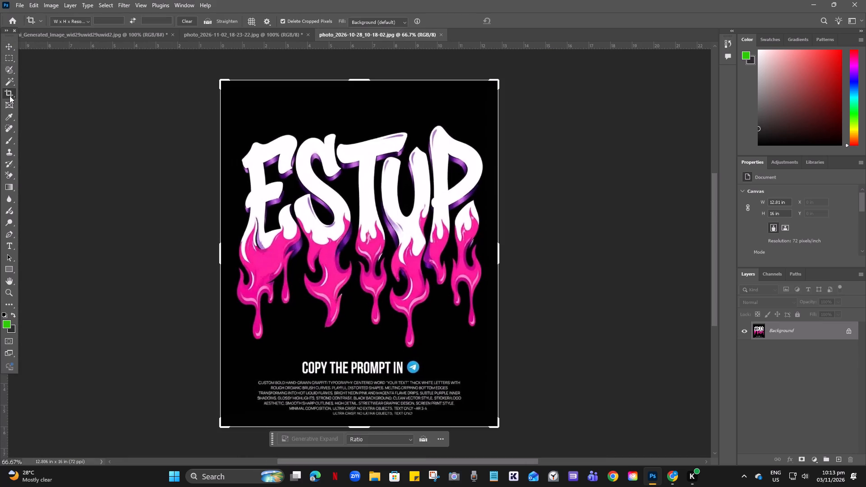
left_click_drag(360, 425, 358, 383)
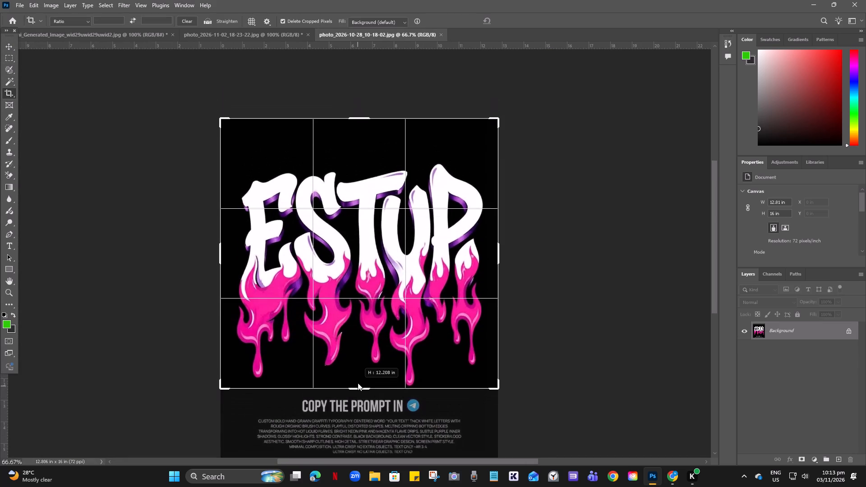
left_click_drag(358, 383, 359, 389)
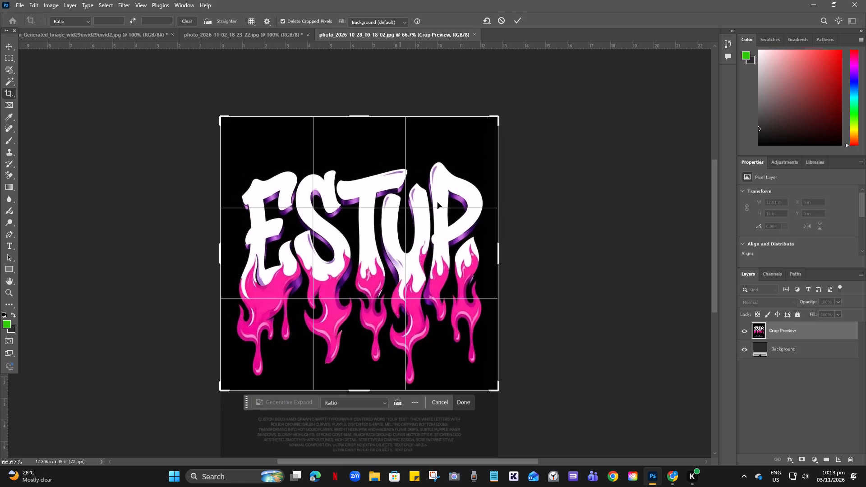
left_click_drag(364, 116, 364, 134)
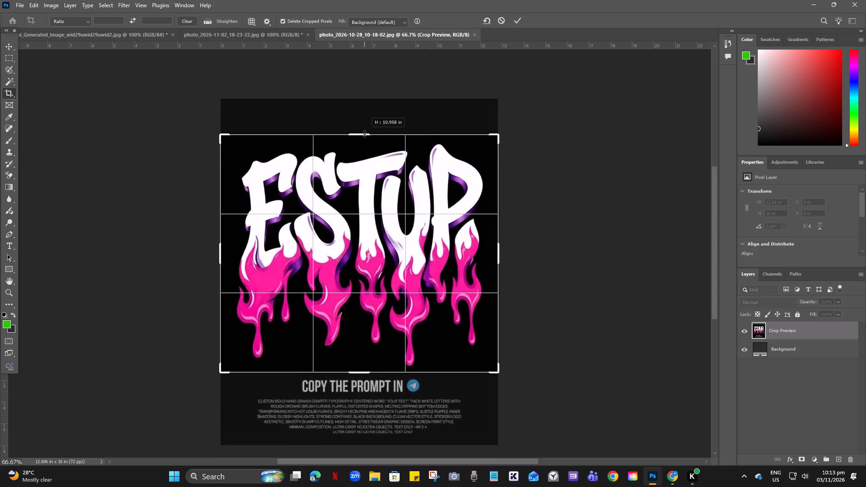
left_click_drag(364, 134, 364, 134)
left_click(464, 386)
left_click(556, 352)
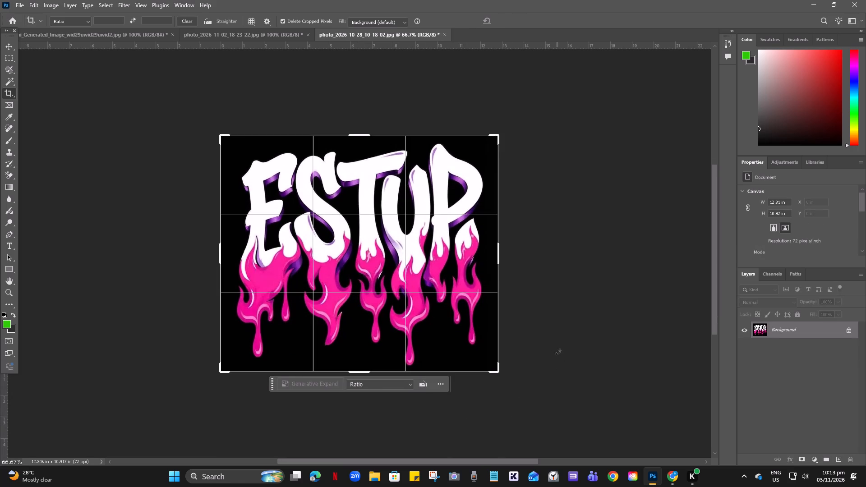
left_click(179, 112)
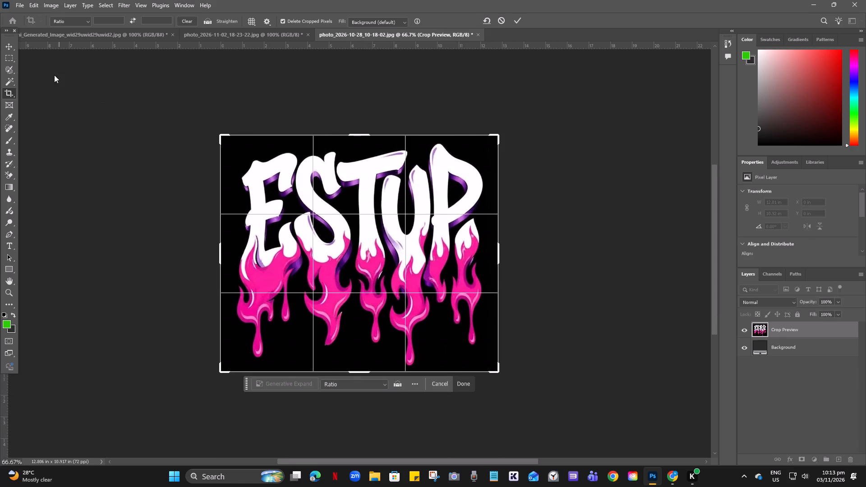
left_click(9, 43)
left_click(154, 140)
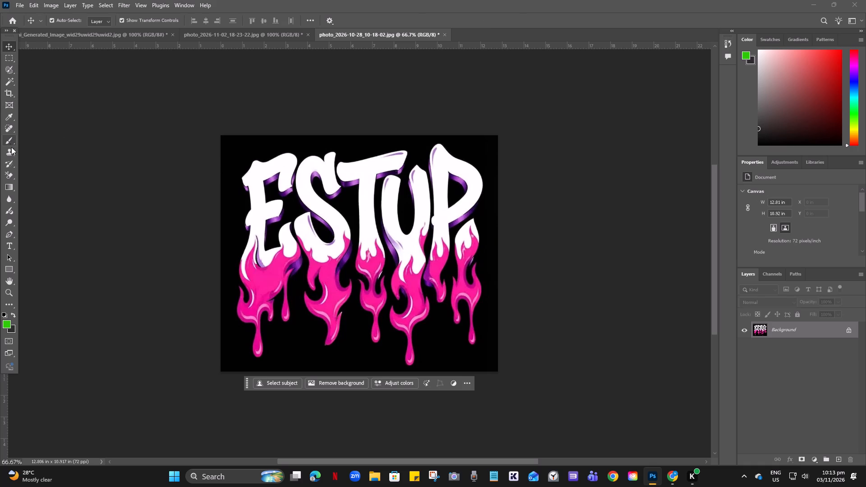
Erase the black background around the dripping white-and-pink ESTUP lettering across the whole canvas with the Background Eraser.
left_click(12, 177)
left_click_drag(233, 148, 226, 173)
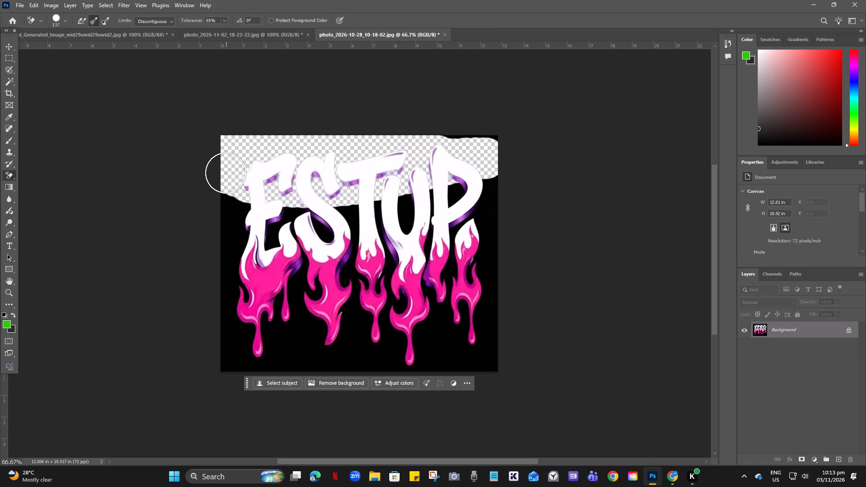
left_click_drag(226, 173, 210, 190)
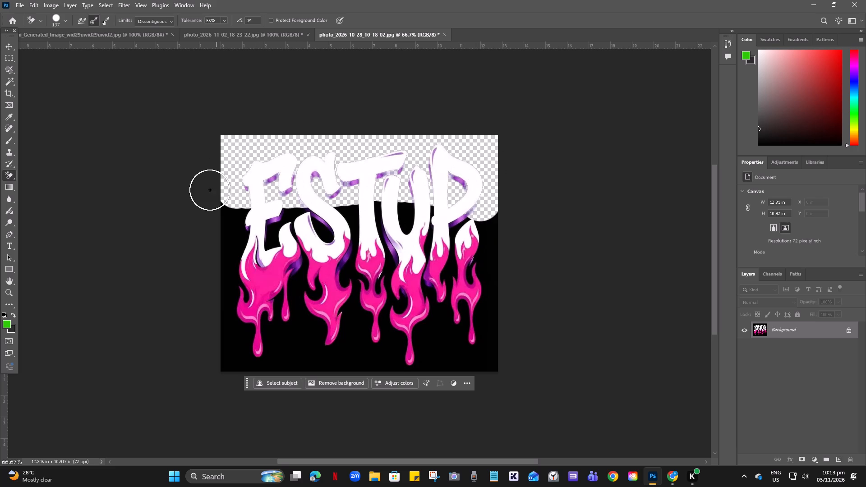
left_click_drag(210, 190, 464, 244)
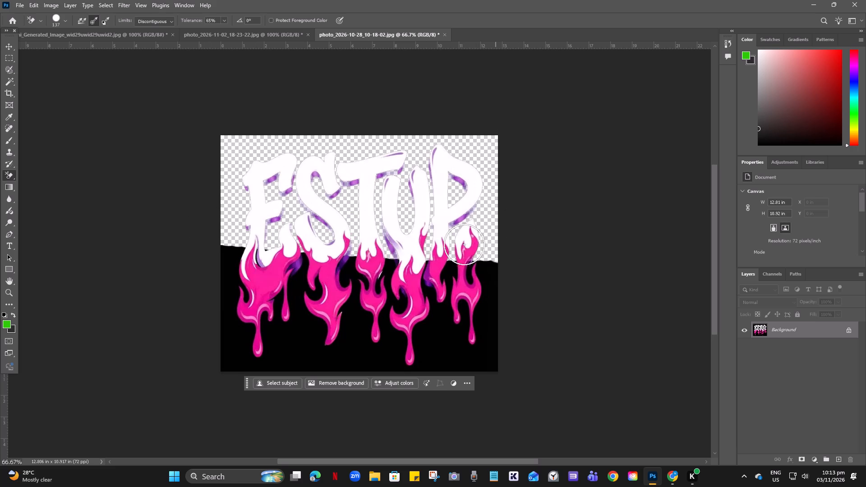
left_click_drag(464, 244, 291, 325)
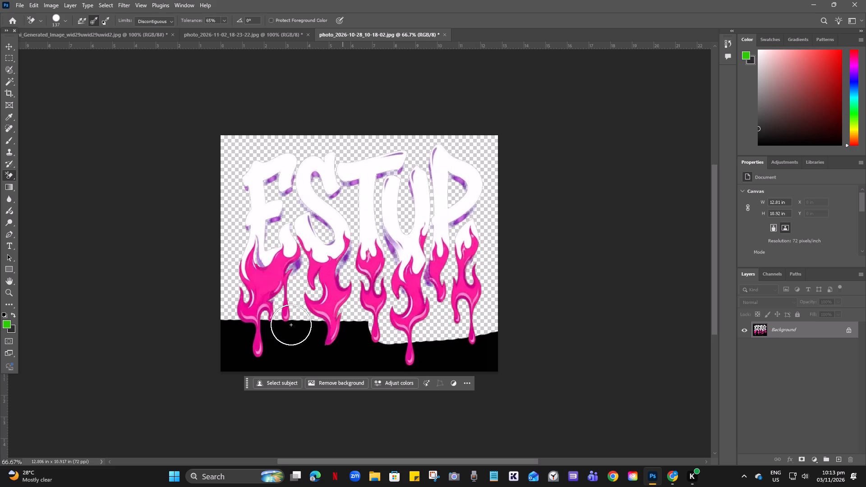
left_click_drag(291, 325, 257, 364)
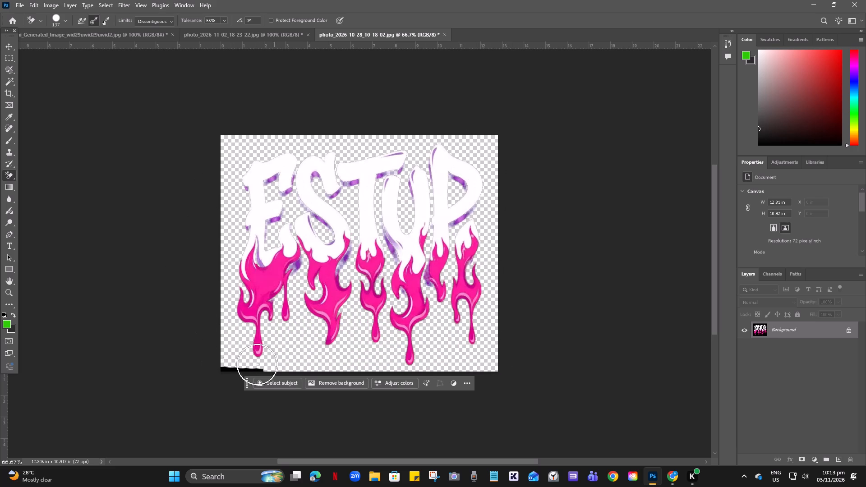
left_click_drag(257, 364, 456, 234)
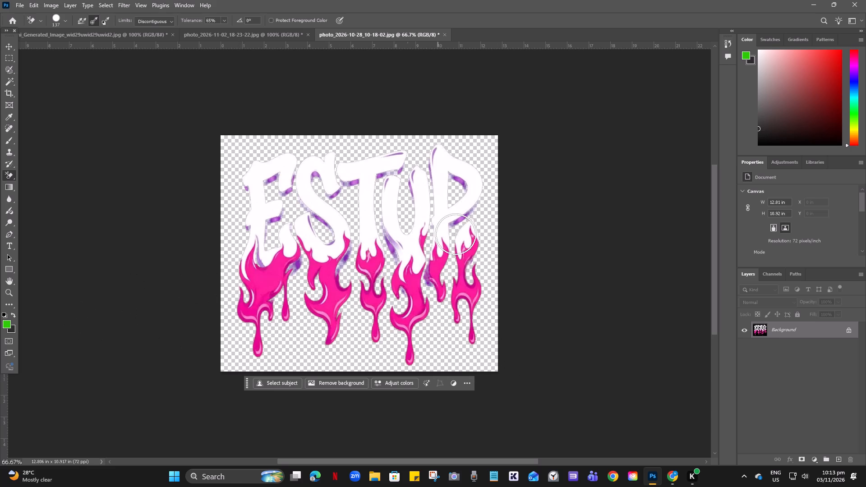
left_click_drag(456, 234, 207, 147)
left_click_drag(207, 147, 203, 147)
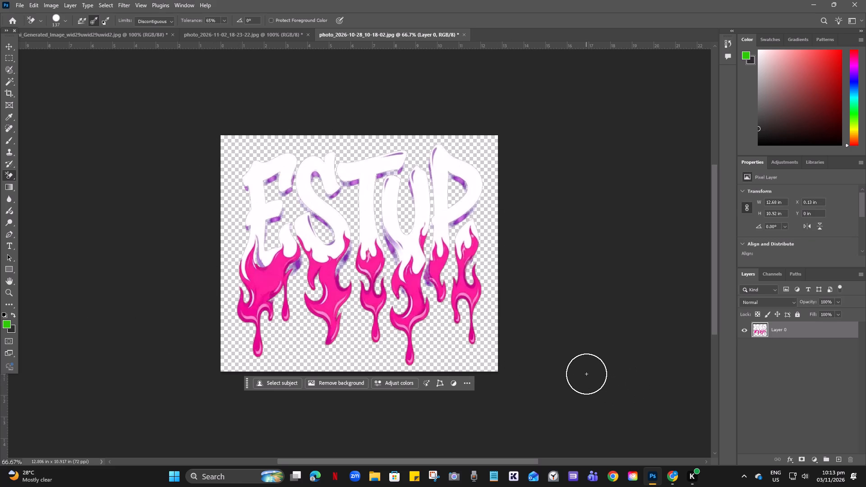
Open the brain-and-skull ESTUP artwork photo_2026-10-28_10-18-02 (2) from the Telegram Desktop downloads folder.
left_click(6, 46)
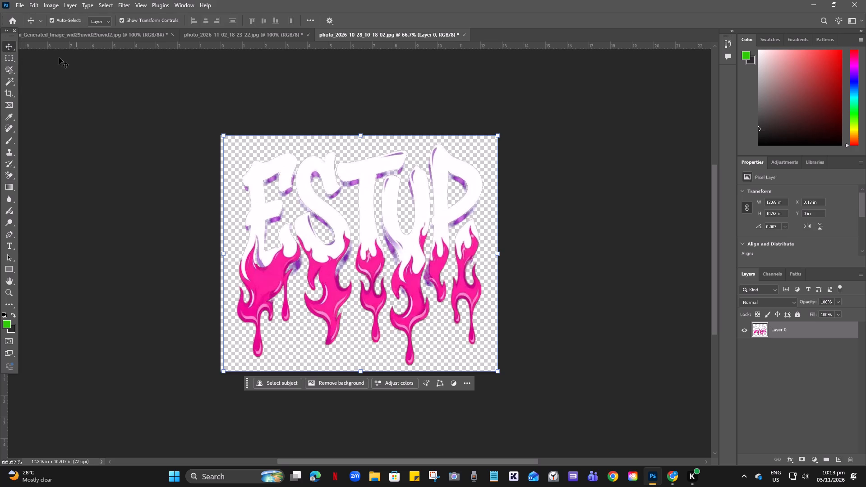
left_click(16, 4)
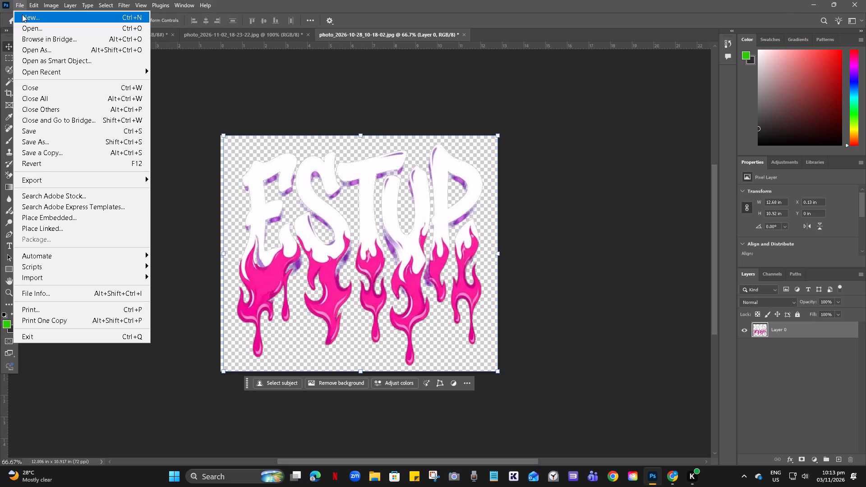
left_click(28, 24)
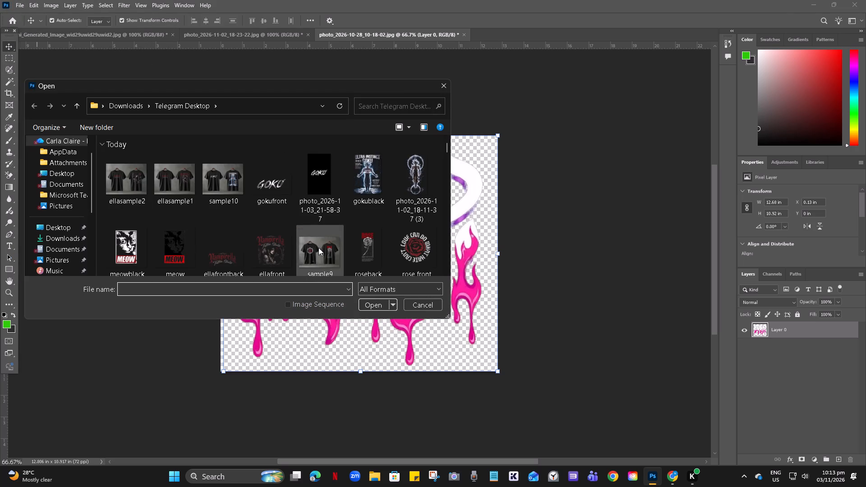
scroll(318, 247, "down", 8)
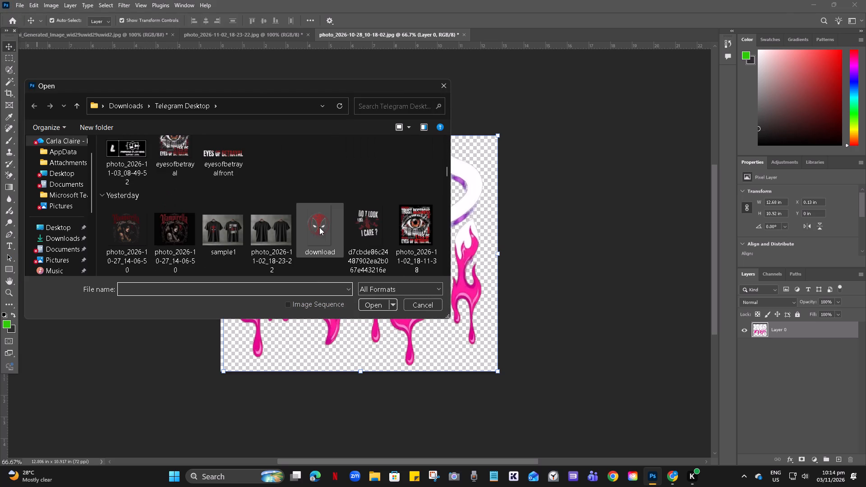
scroll(319, 227, "down", 5)
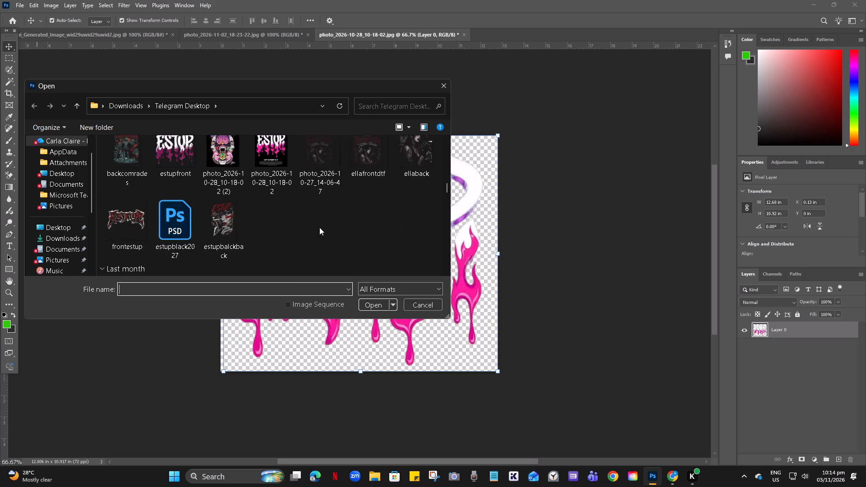
scroll(319, 227, "down", 2)
scroll(319, 227, "up", 4)
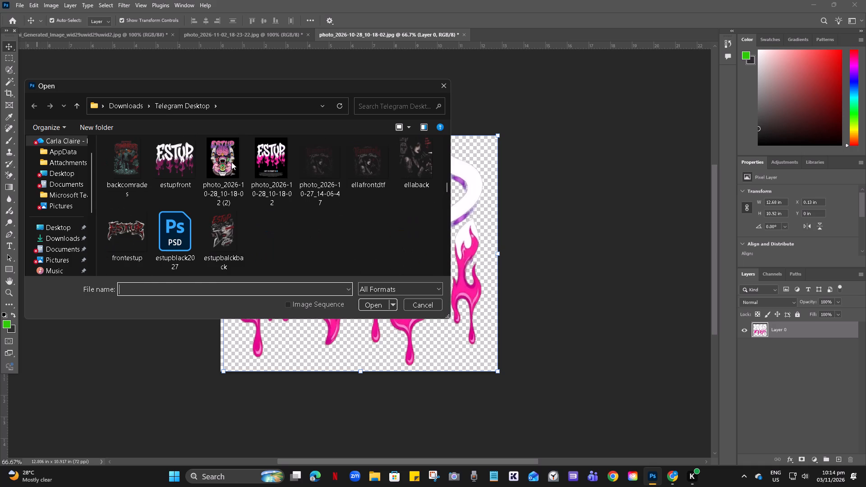
left_click(213, 155)
left_click(372, 305)
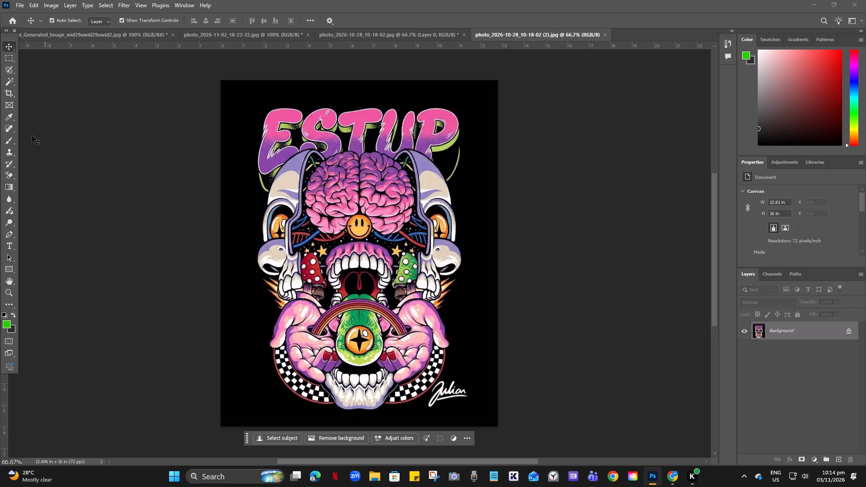
Switch from the Background Eraser to the Magic Eraser for the brain-and-skull ESTUP artwork on black.
left_click(10, 175)
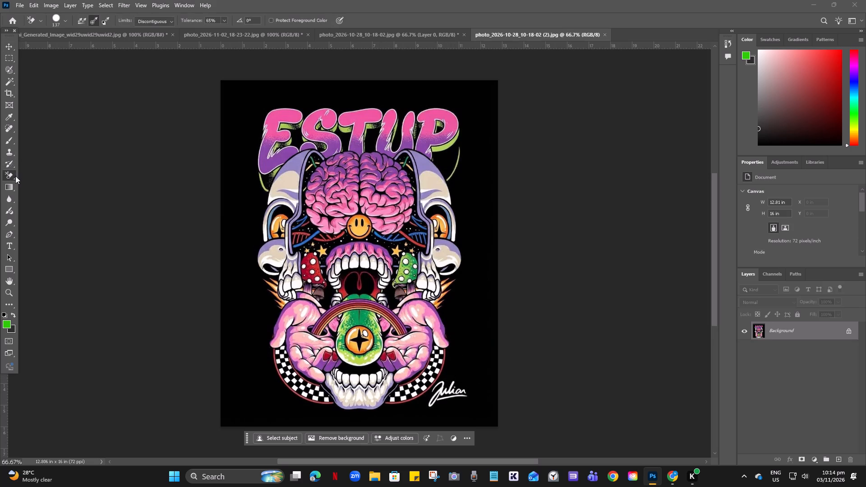
right_click(13, 176)
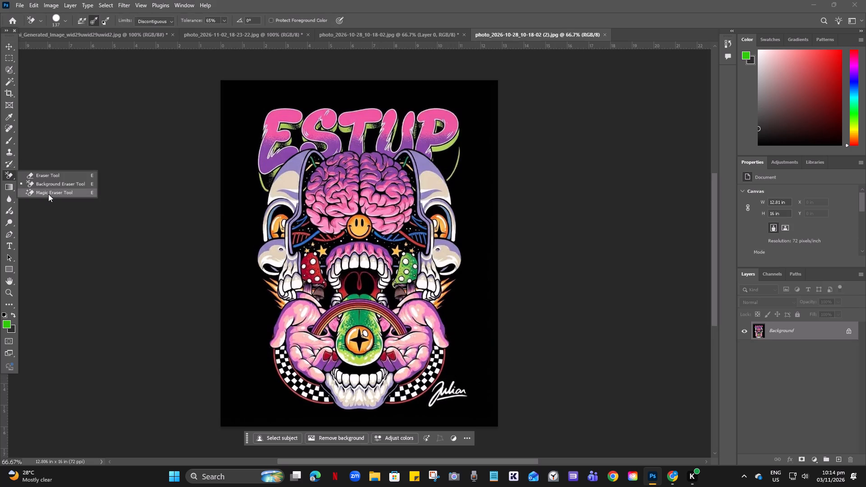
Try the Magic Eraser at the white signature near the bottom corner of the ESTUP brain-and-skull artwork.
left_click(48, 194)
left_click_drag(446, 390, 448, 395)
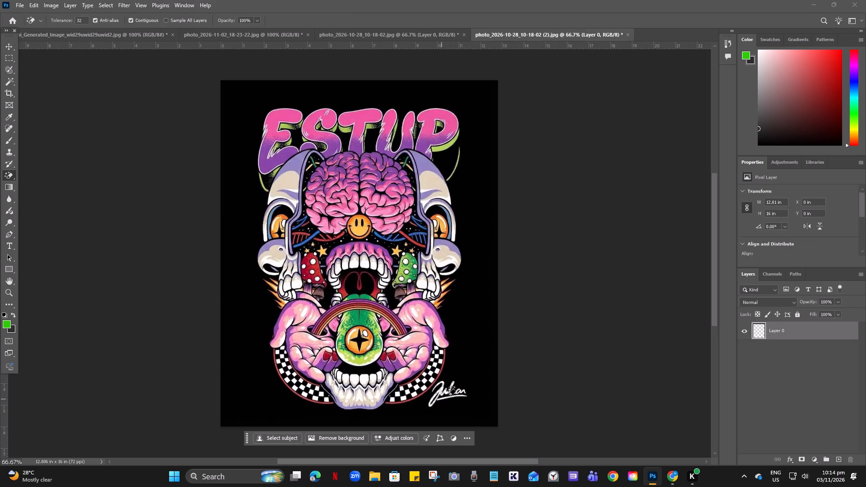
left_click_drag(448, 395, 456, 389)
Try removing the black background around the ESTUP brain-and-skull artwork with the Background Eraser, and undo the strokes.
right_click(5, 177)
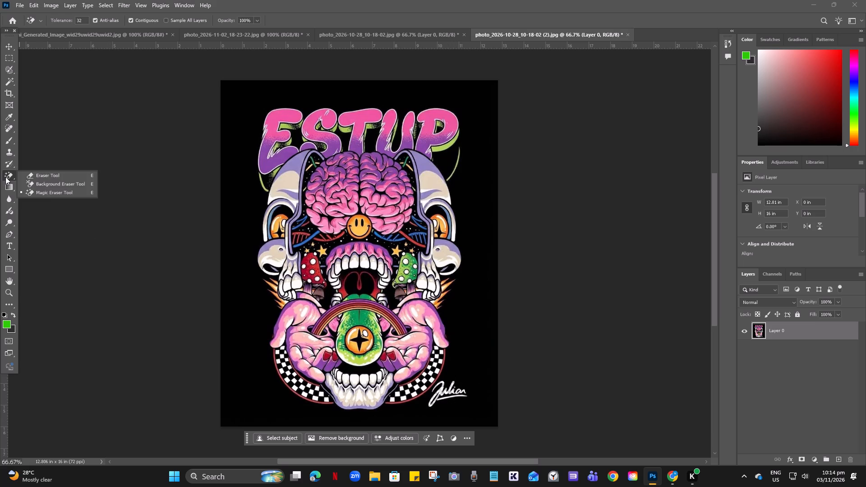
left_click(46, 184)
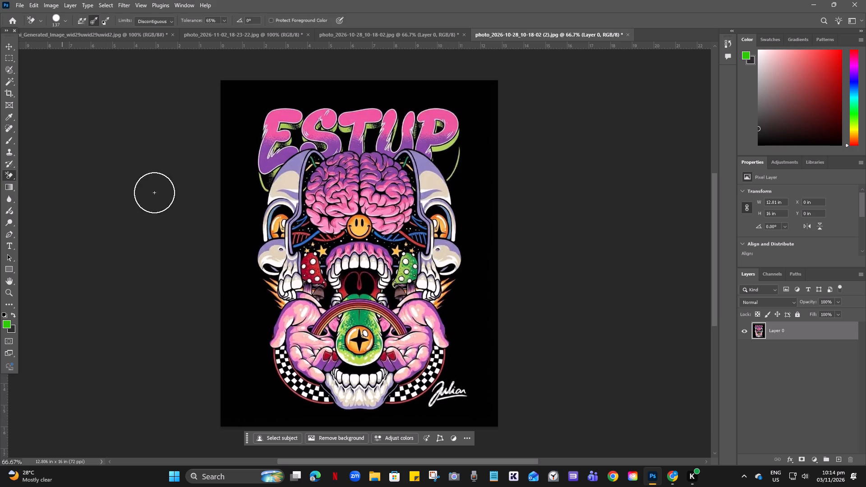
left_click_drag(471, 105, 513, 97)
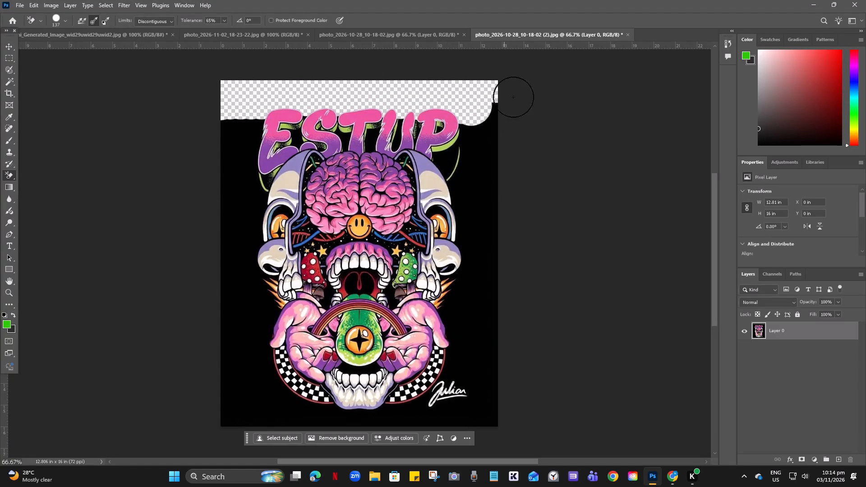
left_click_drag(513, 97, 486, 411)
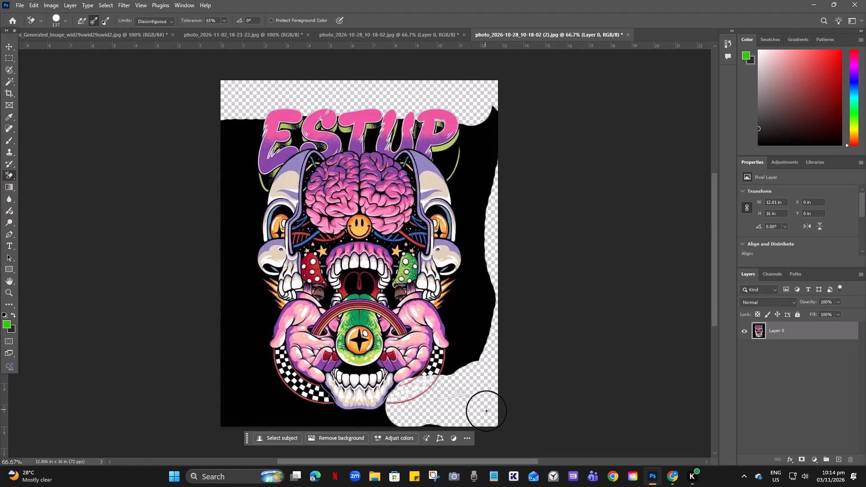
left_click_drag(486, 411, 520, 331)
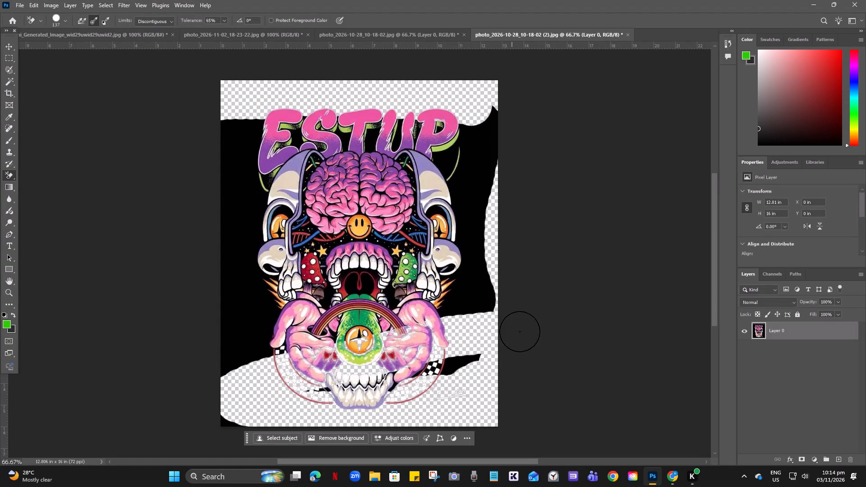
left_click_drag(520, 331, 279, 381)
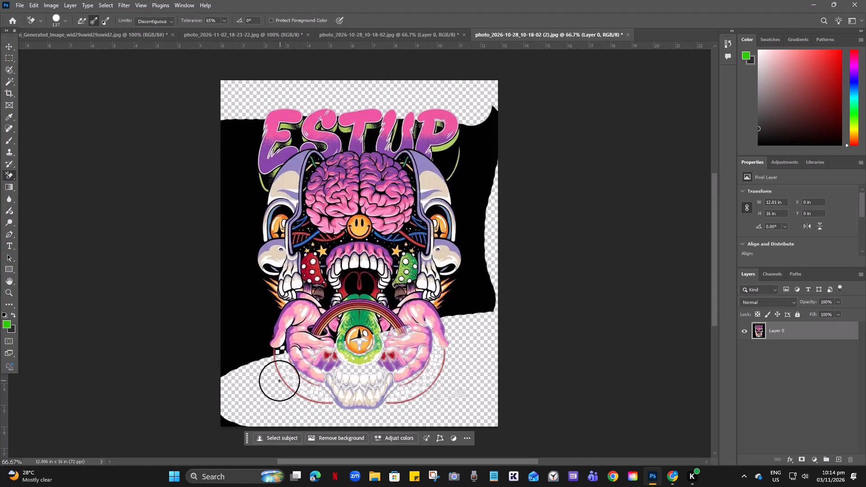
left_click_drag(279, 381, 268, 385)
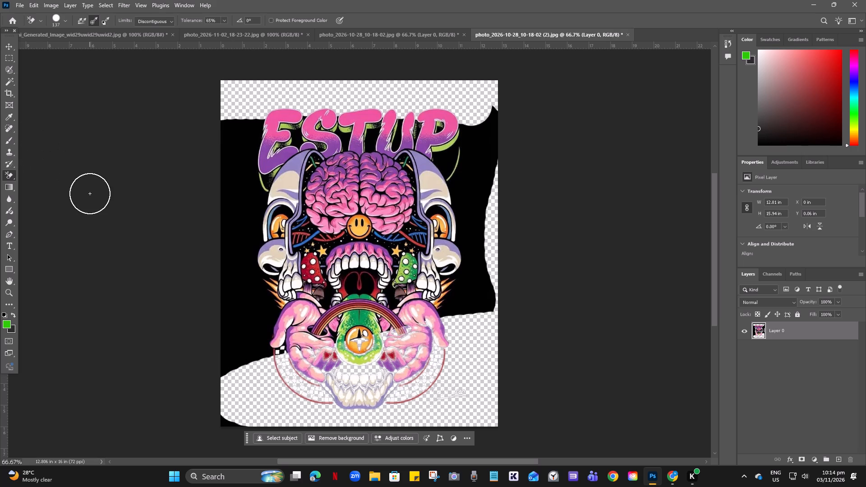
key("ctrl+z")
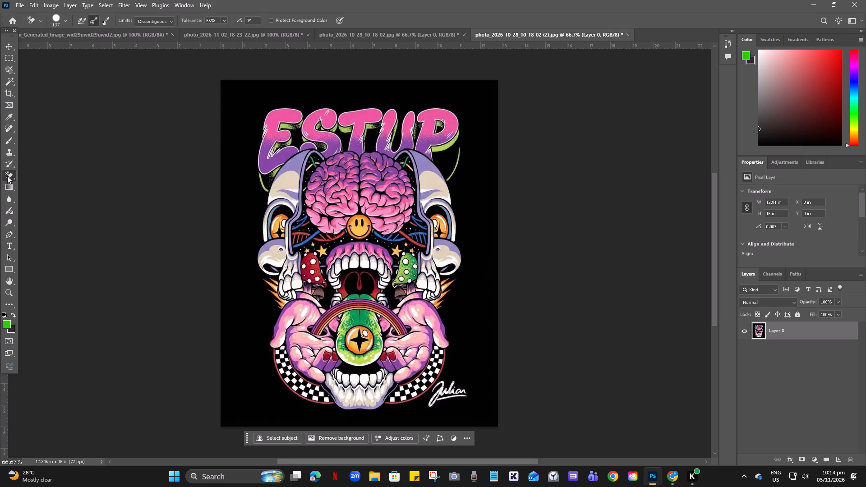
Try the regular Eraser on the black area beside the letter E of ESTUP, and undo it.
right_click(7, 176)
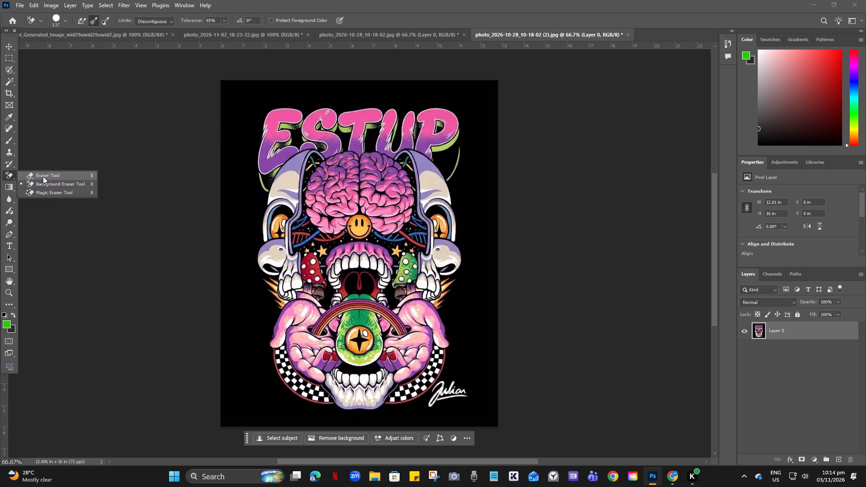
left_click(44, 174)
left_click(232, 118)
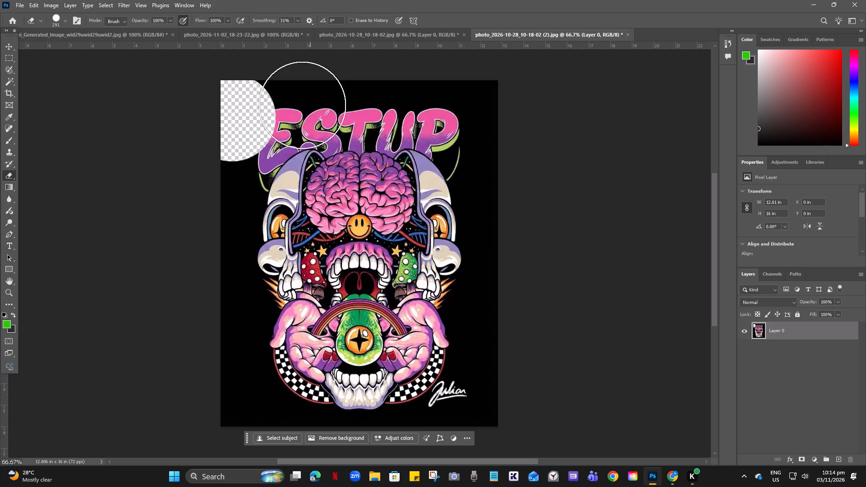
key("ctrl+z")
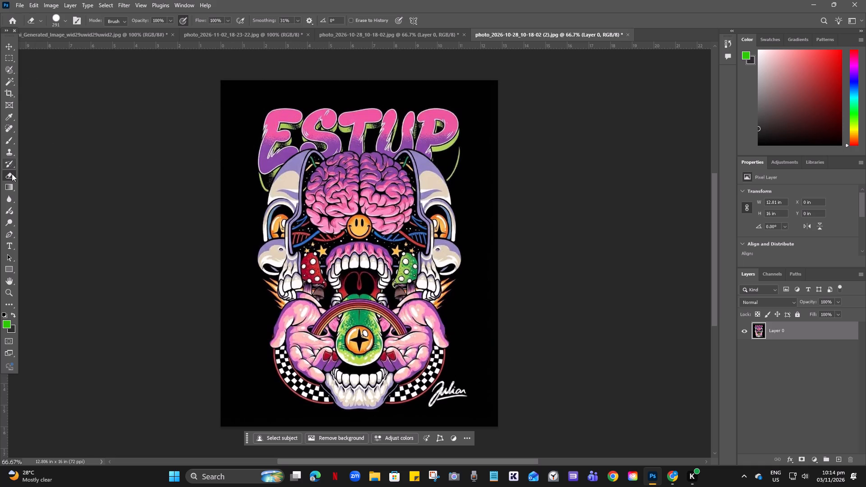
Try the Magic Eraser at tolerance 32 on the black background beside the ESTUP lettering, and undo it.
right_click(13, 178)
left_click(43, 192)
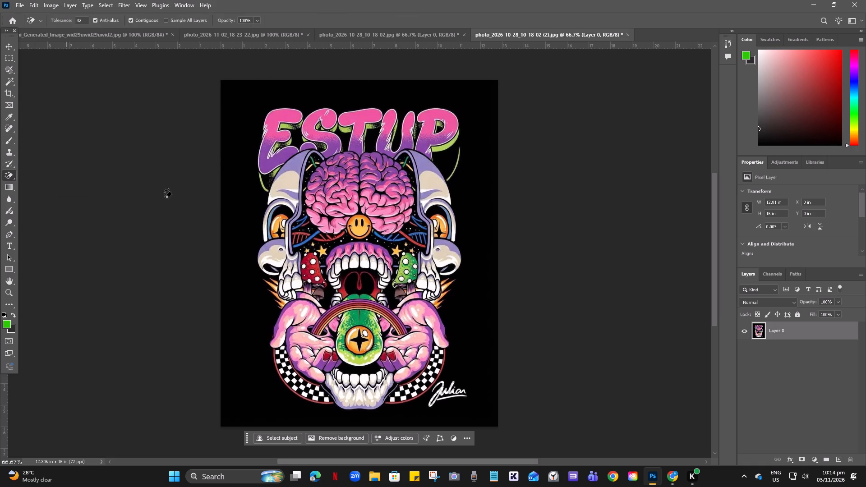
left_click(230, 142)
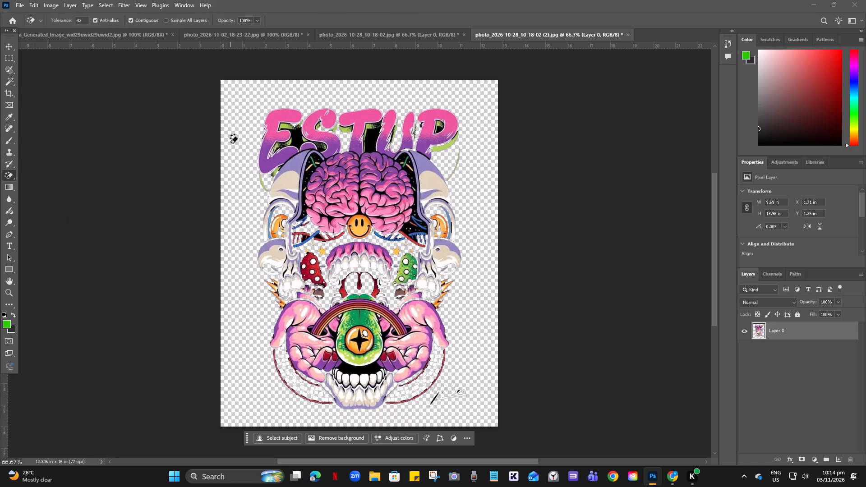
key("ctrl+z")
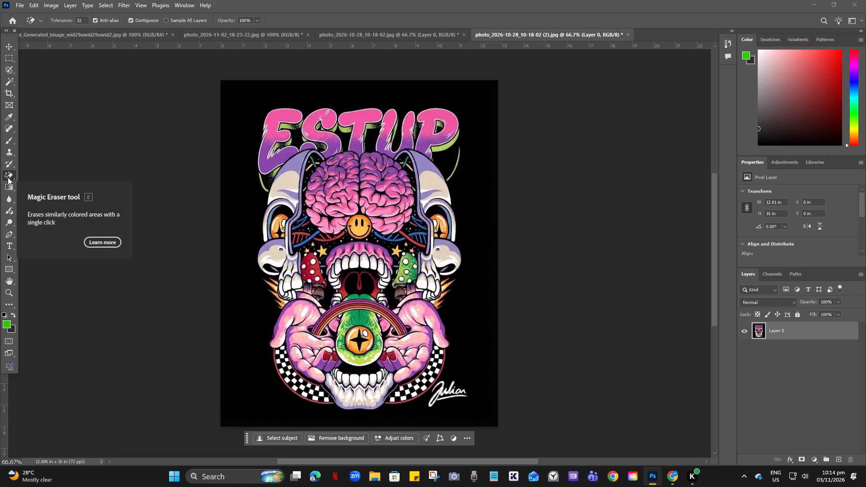
Select the black background all around the ESTUP brain-and-skull artwork with the Quick Selection tool.
left_click(10, 83)
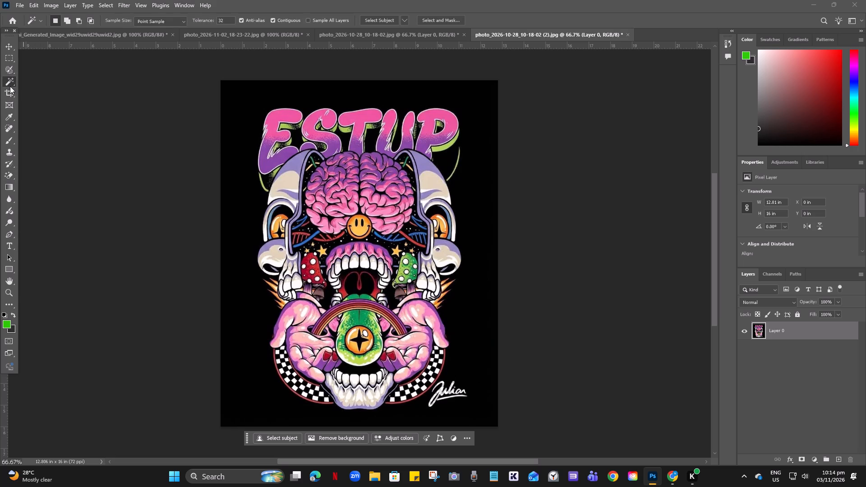
right_click(10, 84)
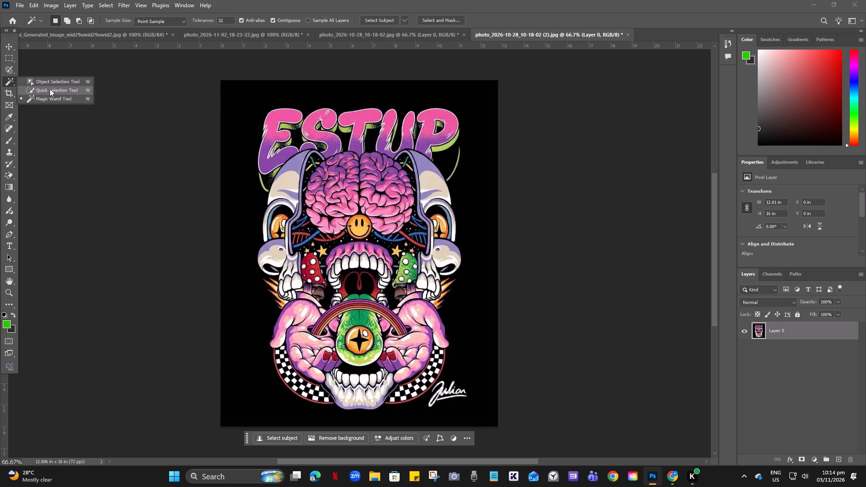
left_click(53, 91)
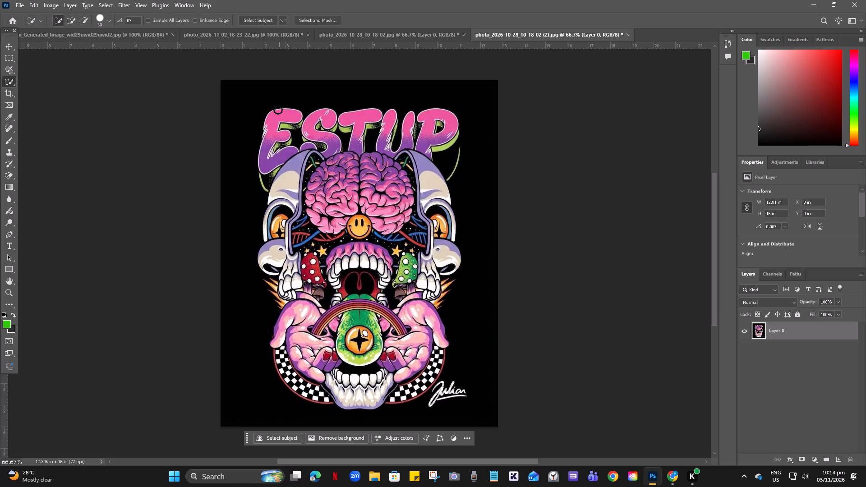
left_click_drag(249, 95, 238, 129)
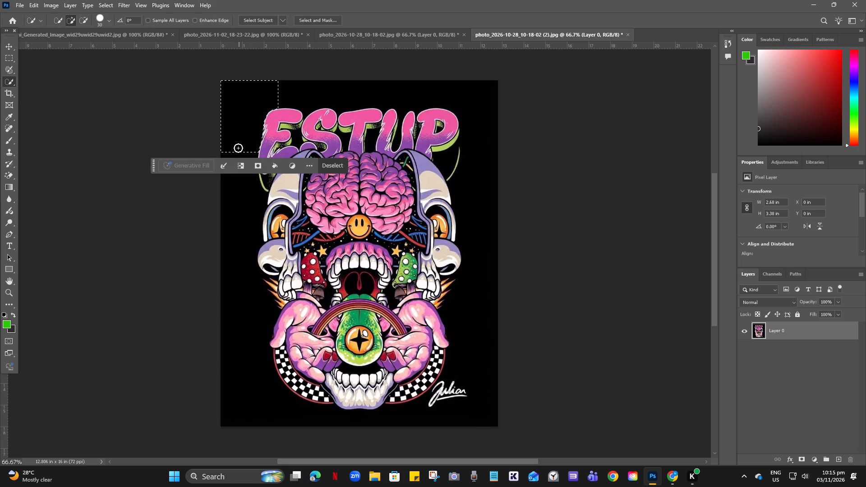
left_click_drag(238, 148, 242, 351)
left_click_drag(242, 351, 425, 427)
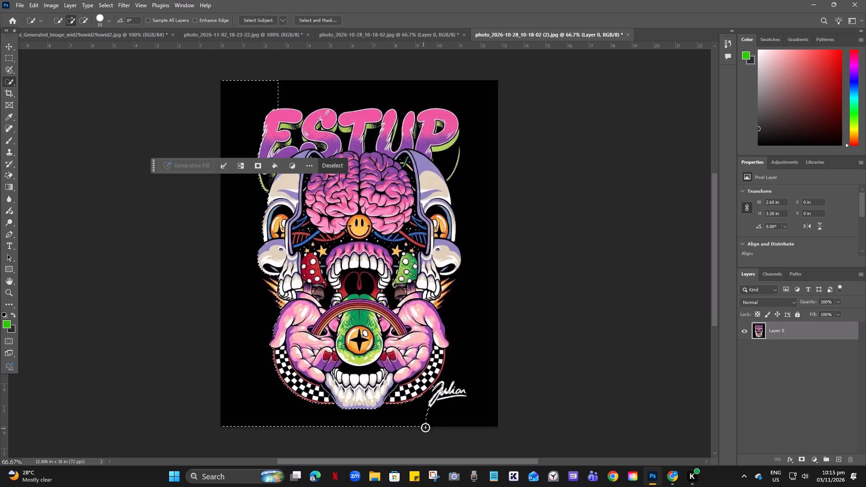
left_click_drag(425, 427, 481, 392)
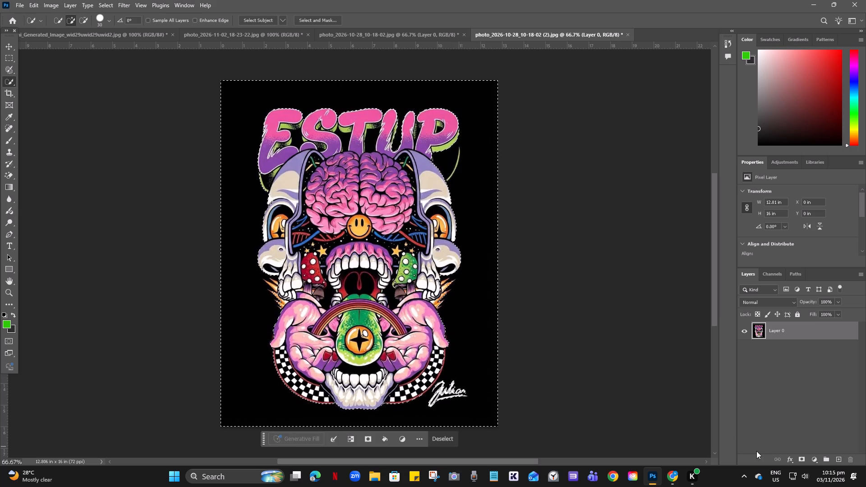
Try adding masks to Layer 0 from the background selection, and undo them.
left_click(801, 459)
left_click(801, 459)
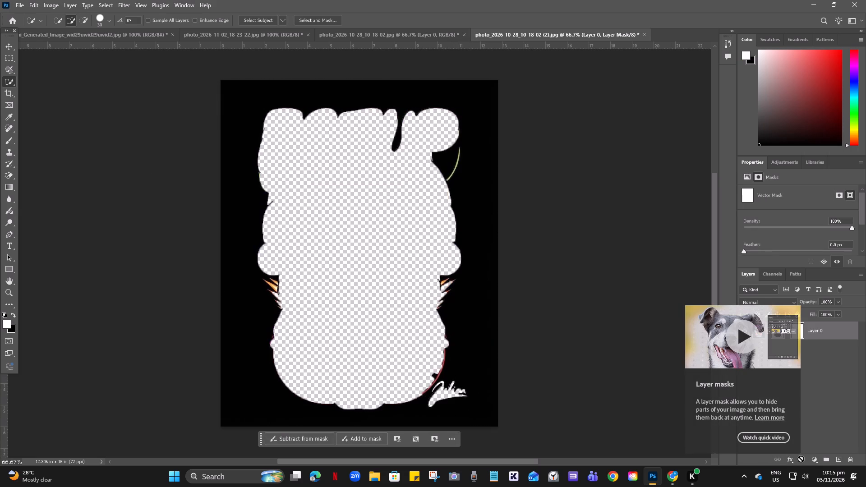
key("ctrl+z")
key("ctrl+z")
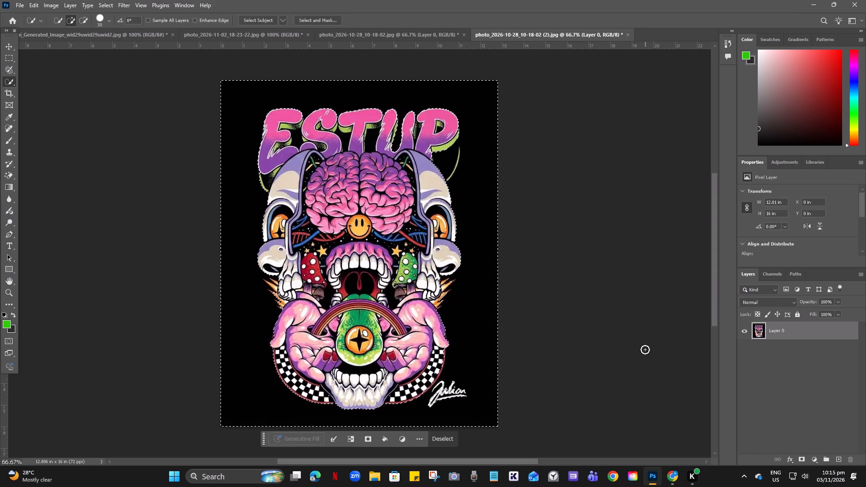
Invert the background selection to cover the brain-and-skull artwork and add it as a layer mask on Layer 0.
left_click(99, 5)
left_click(117, 52)
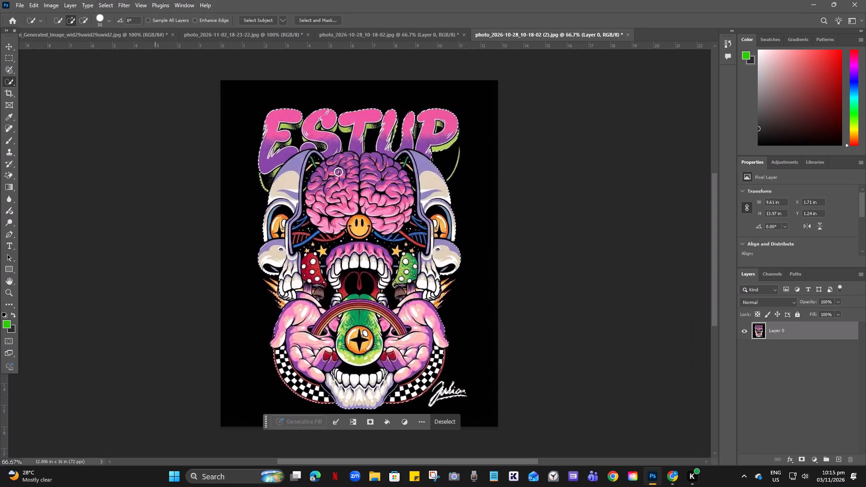
left_click(802, 461)
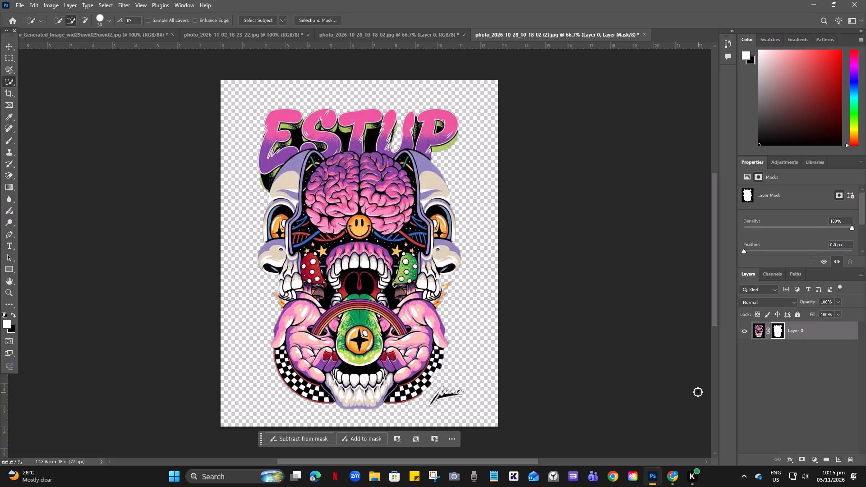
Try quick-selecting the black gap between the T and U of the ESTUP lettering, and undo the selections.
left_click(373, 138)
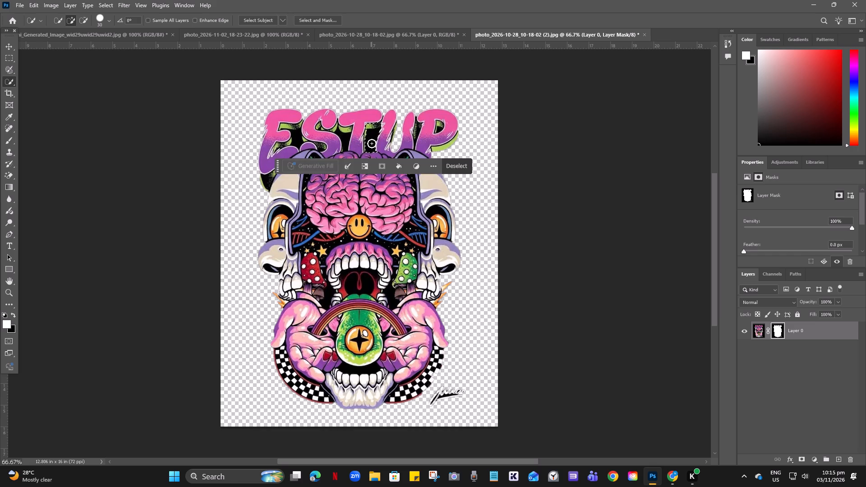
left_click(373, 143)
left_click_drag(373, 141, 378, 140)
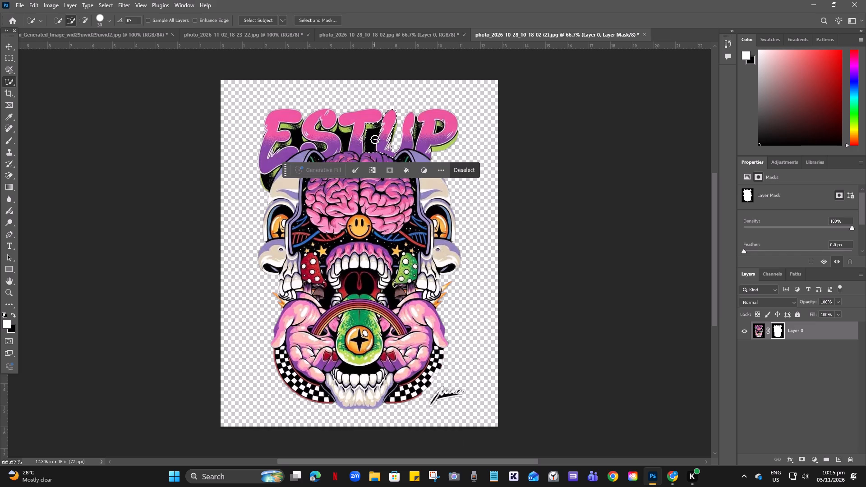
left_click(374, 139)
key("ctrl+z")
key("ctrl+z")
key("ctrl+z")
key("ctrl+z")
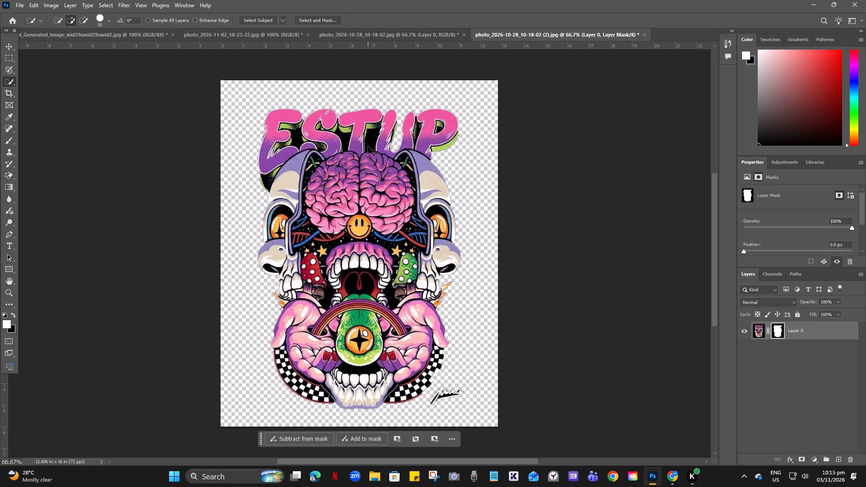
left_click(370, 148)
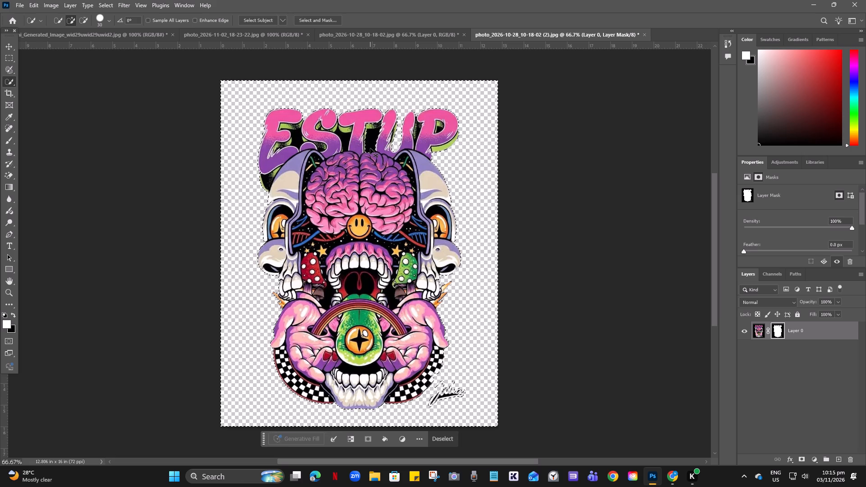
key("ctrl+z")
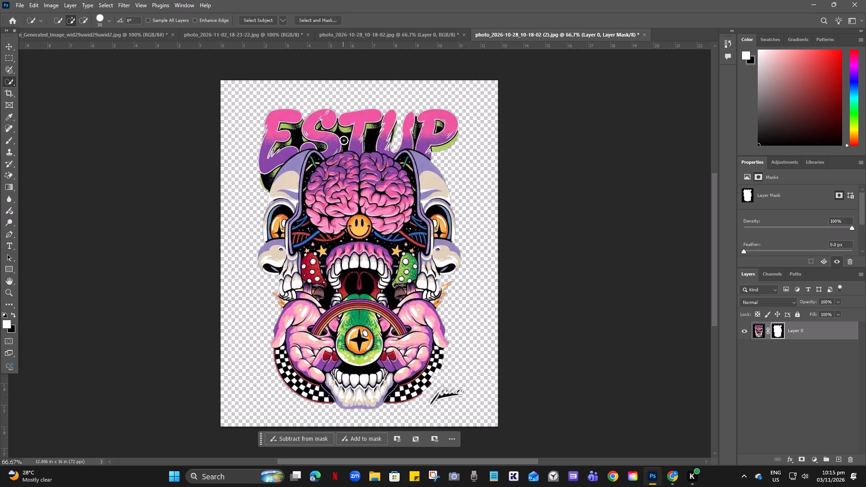
Quick-select from the black gap between the S and T of ESTUP and add a vector mask to Layer 0.
left_click(345, 140)
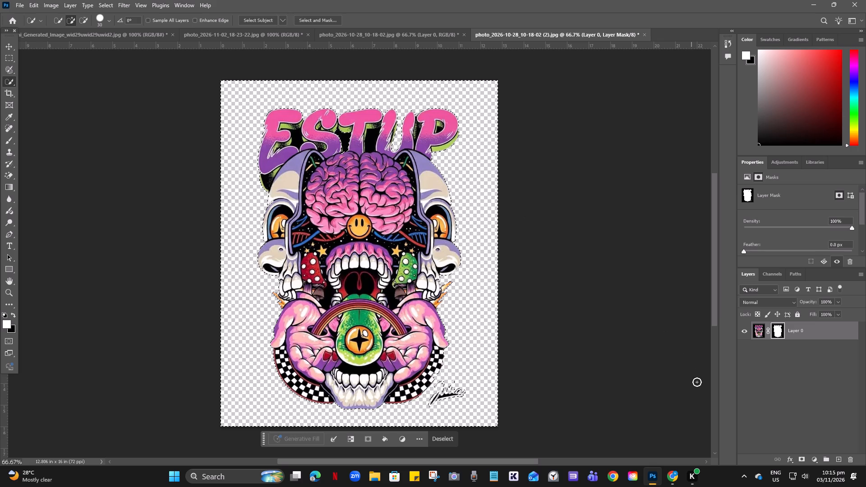
left_click(802, 459)
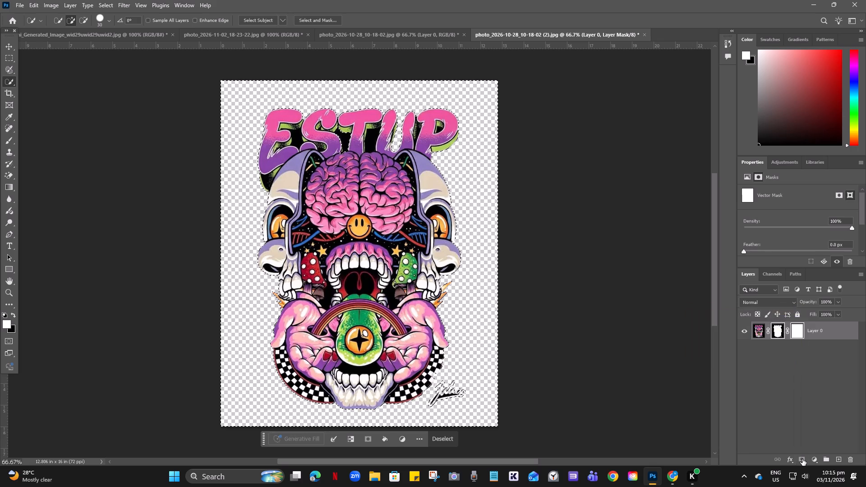
left_click(802, 459)
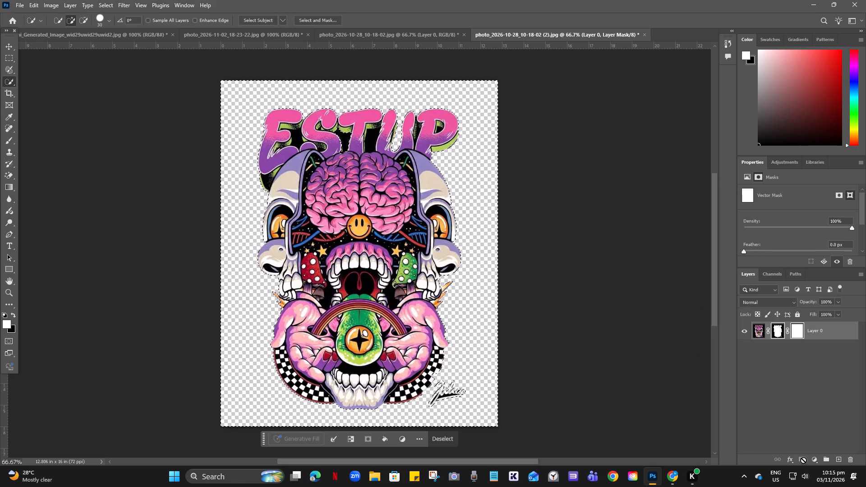
left_click(803, 440)
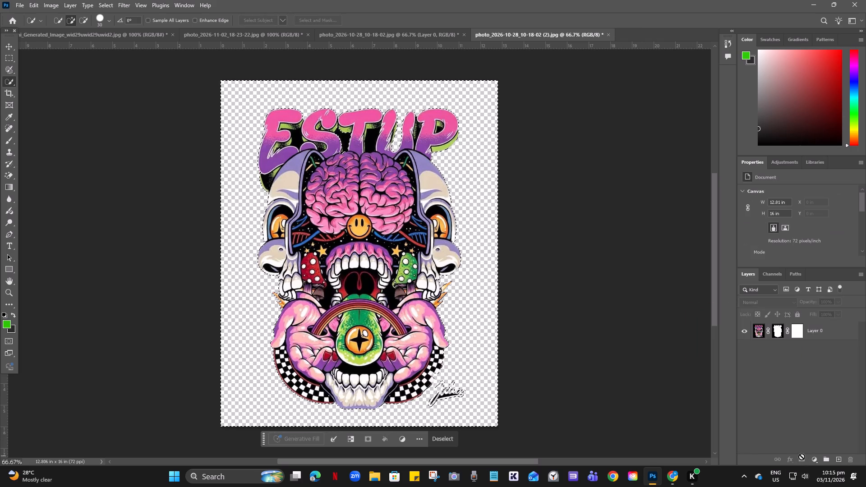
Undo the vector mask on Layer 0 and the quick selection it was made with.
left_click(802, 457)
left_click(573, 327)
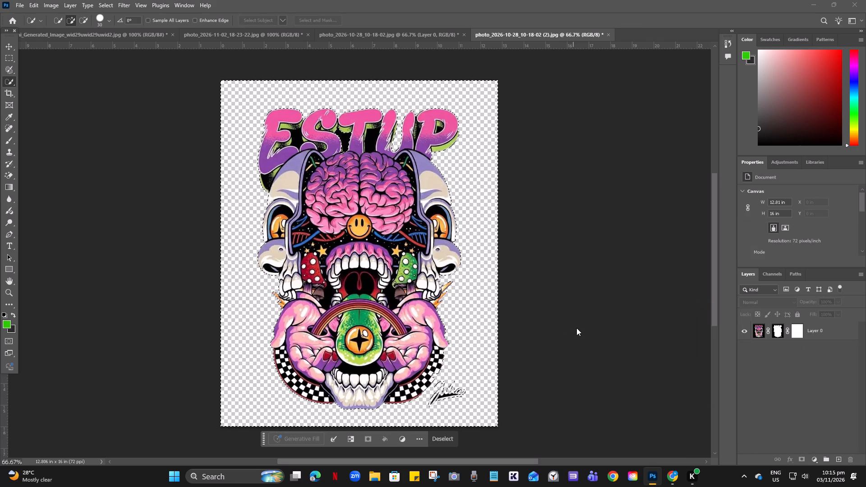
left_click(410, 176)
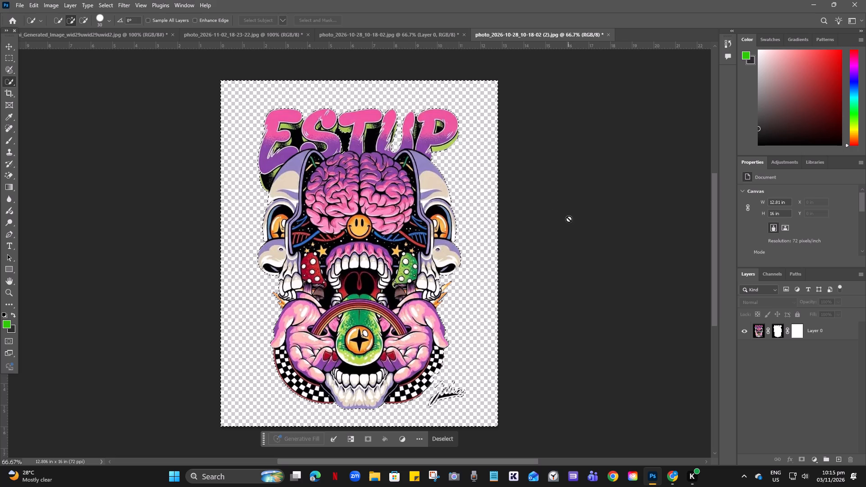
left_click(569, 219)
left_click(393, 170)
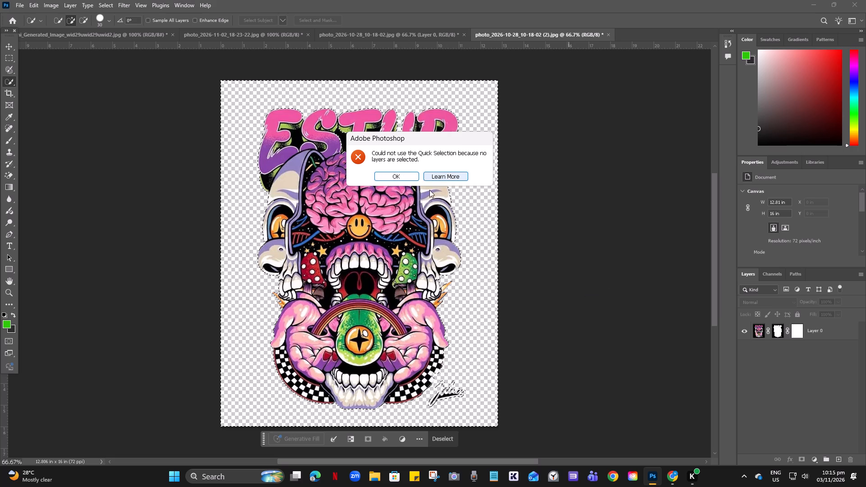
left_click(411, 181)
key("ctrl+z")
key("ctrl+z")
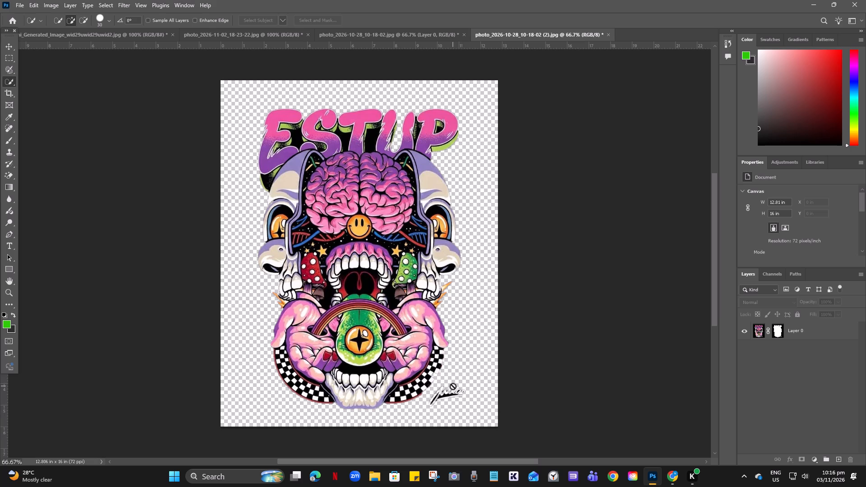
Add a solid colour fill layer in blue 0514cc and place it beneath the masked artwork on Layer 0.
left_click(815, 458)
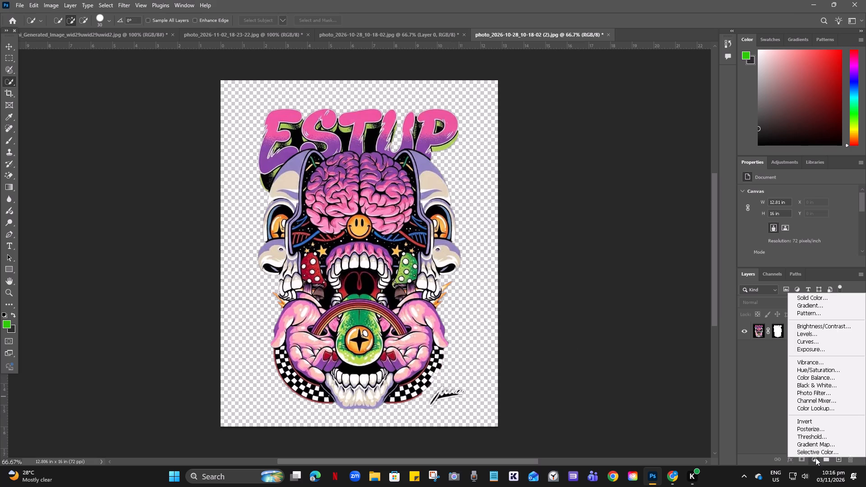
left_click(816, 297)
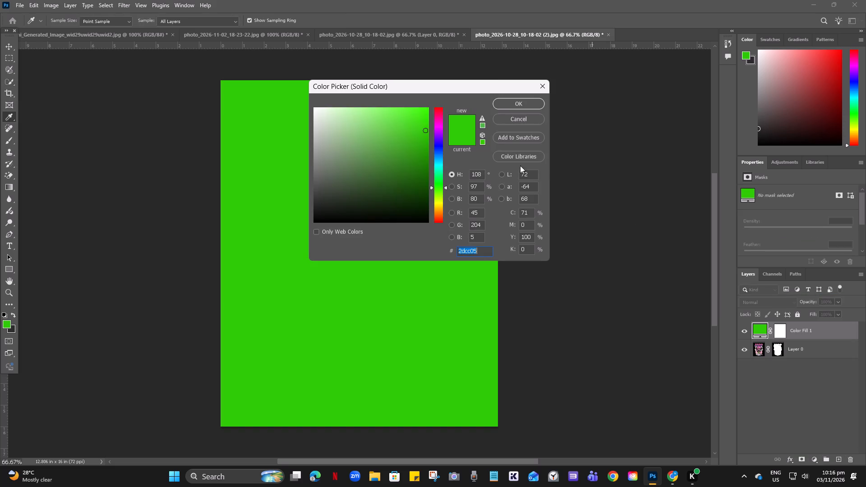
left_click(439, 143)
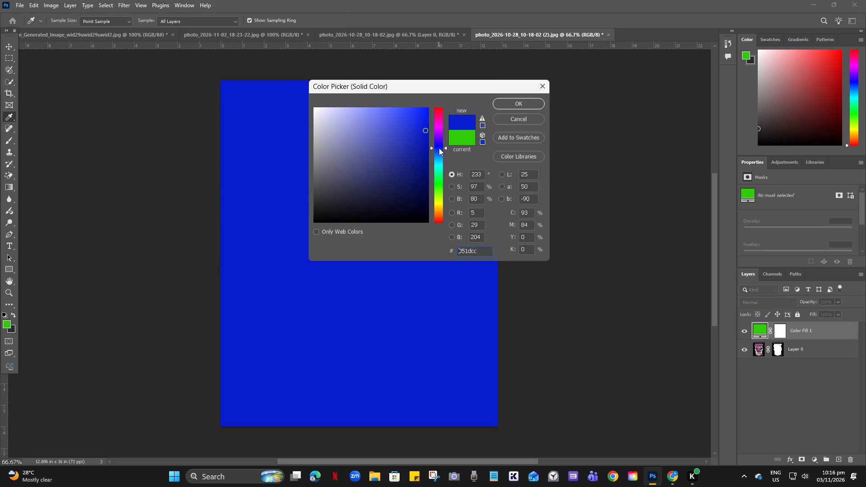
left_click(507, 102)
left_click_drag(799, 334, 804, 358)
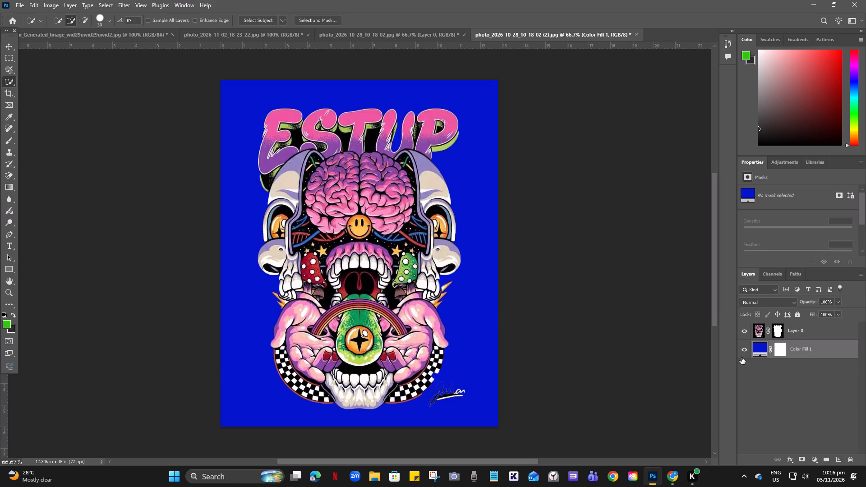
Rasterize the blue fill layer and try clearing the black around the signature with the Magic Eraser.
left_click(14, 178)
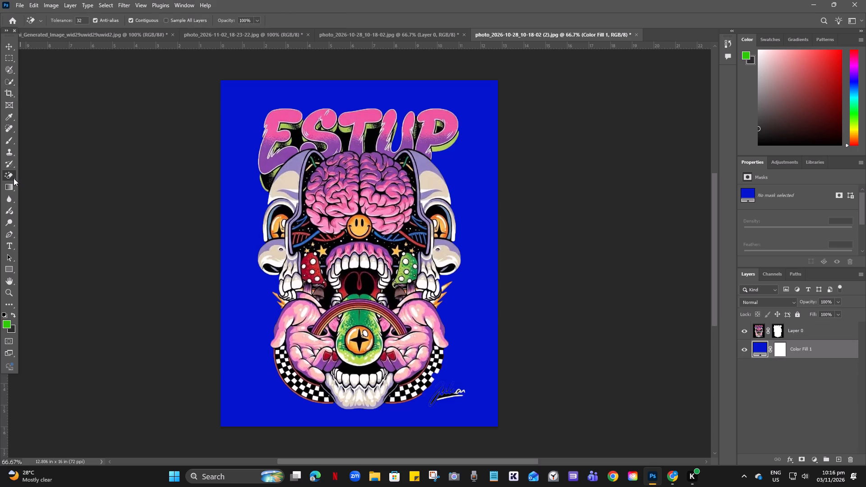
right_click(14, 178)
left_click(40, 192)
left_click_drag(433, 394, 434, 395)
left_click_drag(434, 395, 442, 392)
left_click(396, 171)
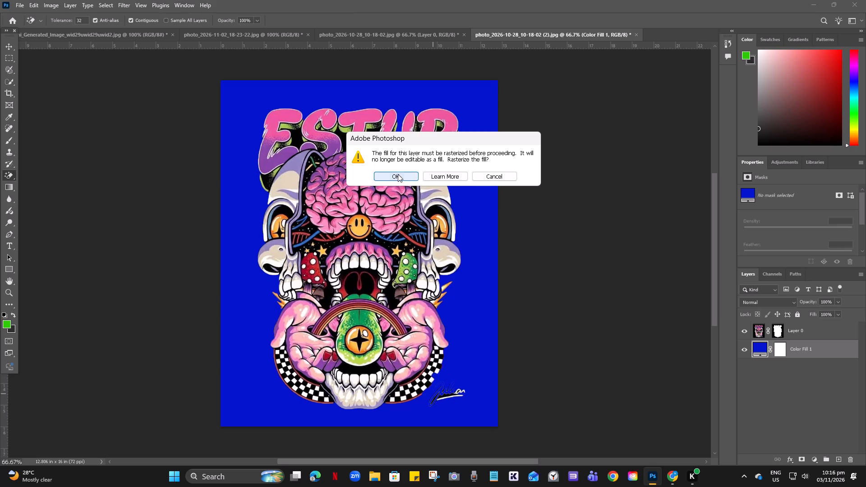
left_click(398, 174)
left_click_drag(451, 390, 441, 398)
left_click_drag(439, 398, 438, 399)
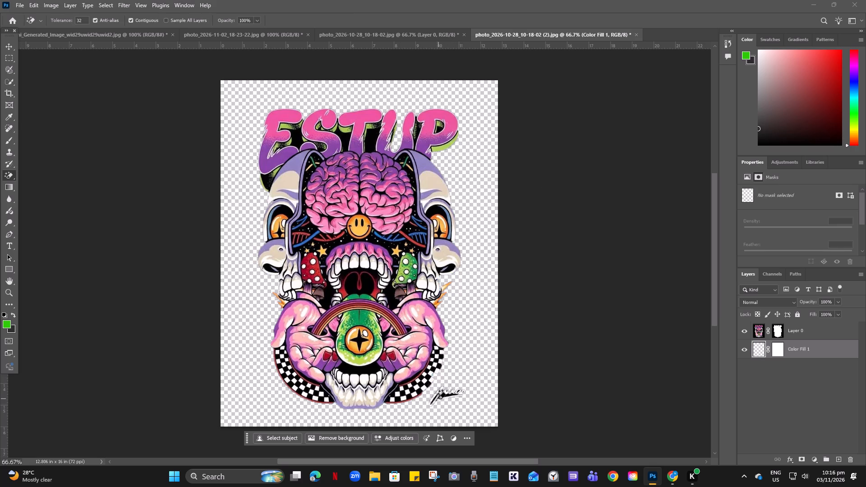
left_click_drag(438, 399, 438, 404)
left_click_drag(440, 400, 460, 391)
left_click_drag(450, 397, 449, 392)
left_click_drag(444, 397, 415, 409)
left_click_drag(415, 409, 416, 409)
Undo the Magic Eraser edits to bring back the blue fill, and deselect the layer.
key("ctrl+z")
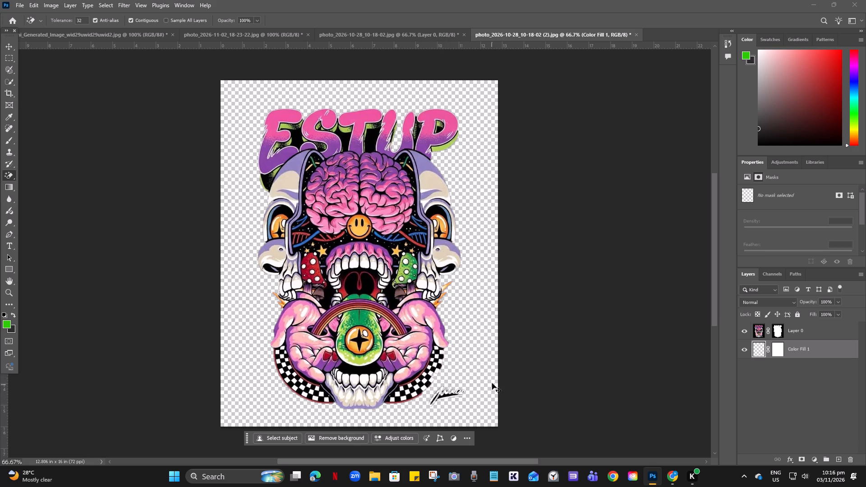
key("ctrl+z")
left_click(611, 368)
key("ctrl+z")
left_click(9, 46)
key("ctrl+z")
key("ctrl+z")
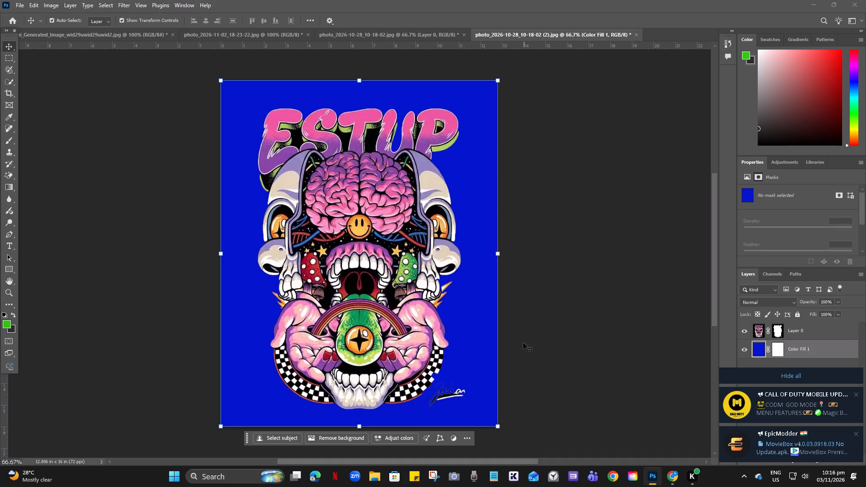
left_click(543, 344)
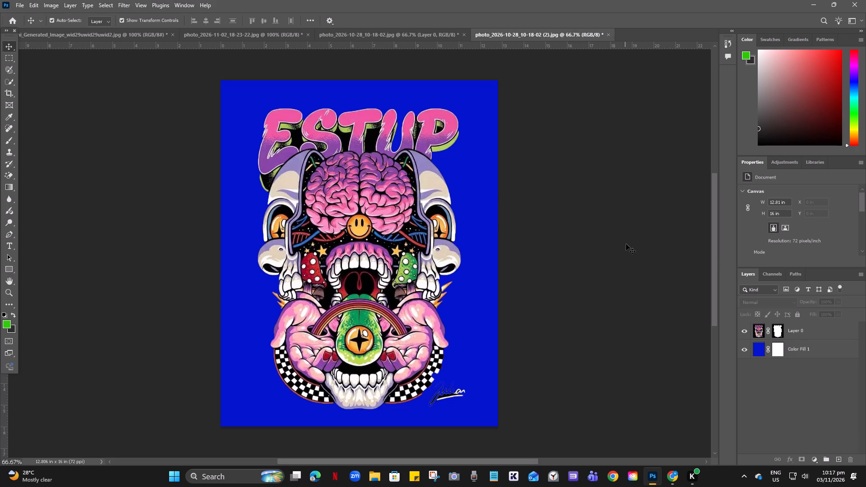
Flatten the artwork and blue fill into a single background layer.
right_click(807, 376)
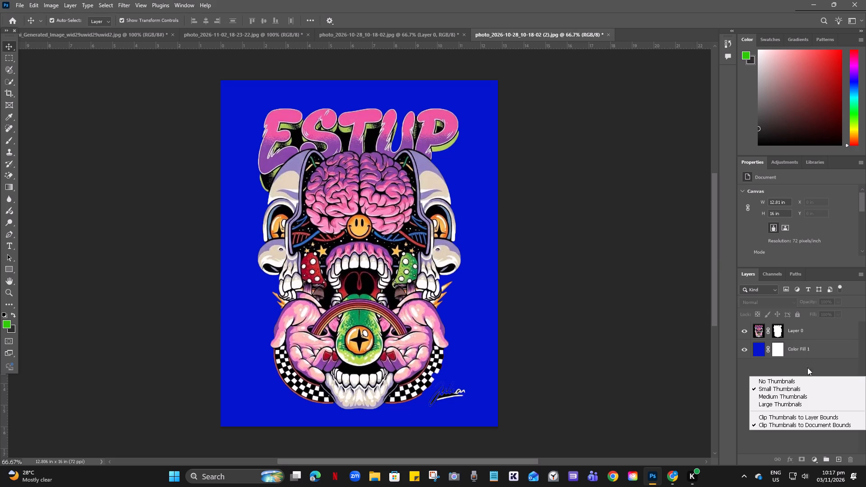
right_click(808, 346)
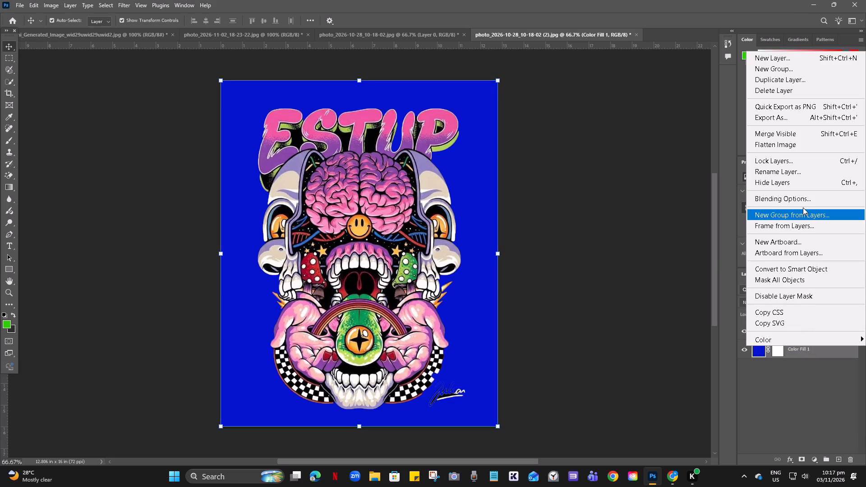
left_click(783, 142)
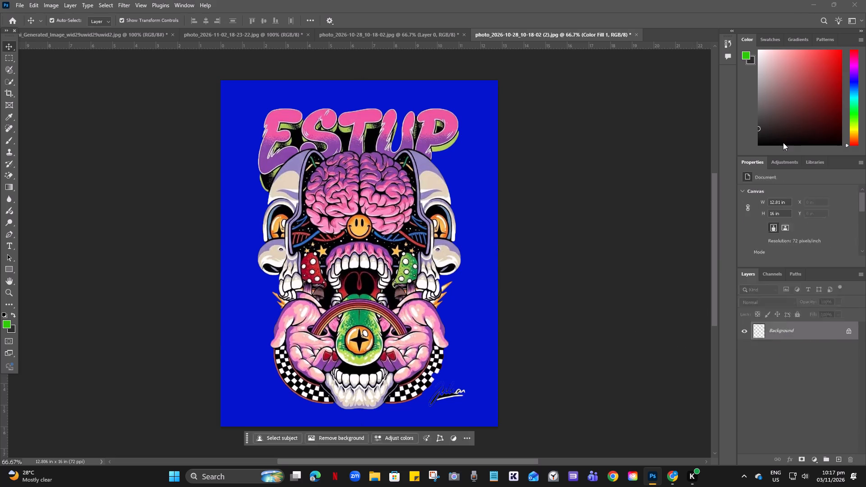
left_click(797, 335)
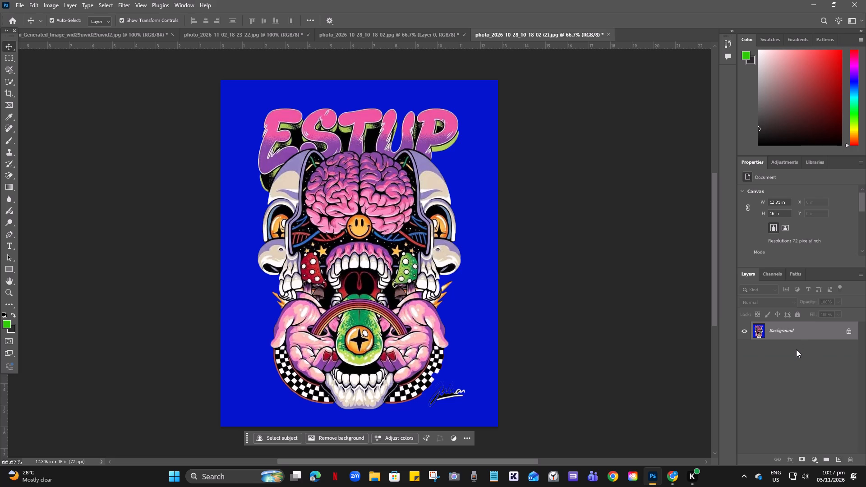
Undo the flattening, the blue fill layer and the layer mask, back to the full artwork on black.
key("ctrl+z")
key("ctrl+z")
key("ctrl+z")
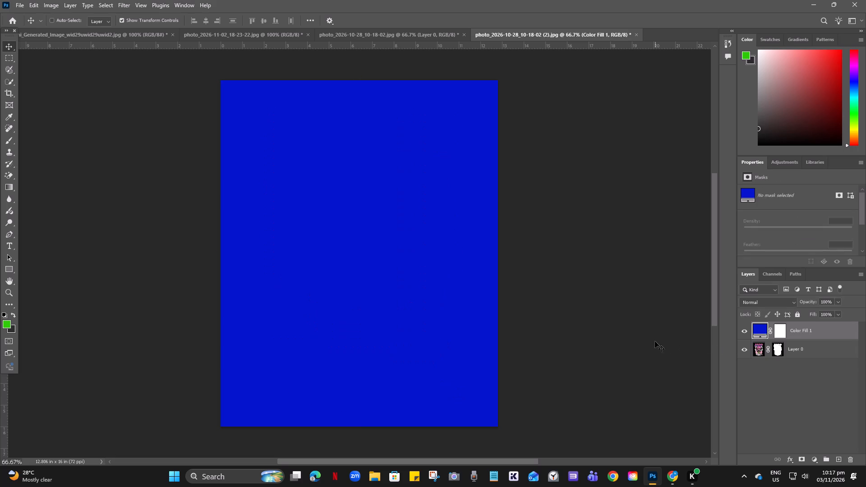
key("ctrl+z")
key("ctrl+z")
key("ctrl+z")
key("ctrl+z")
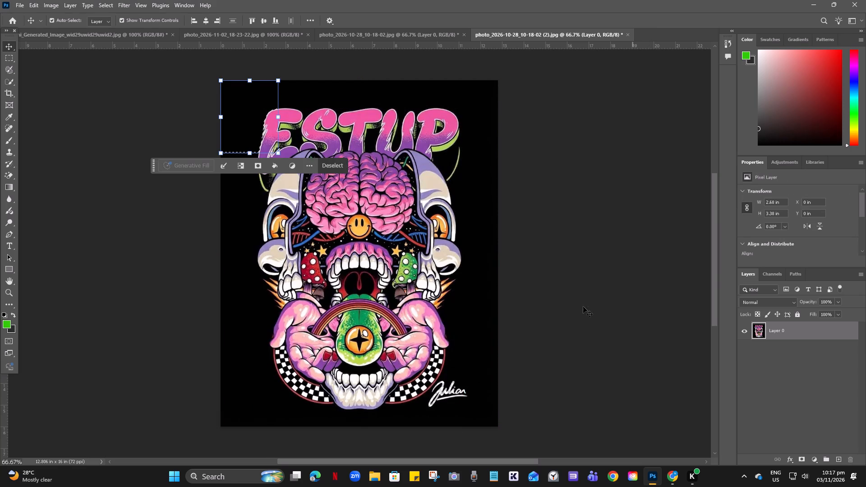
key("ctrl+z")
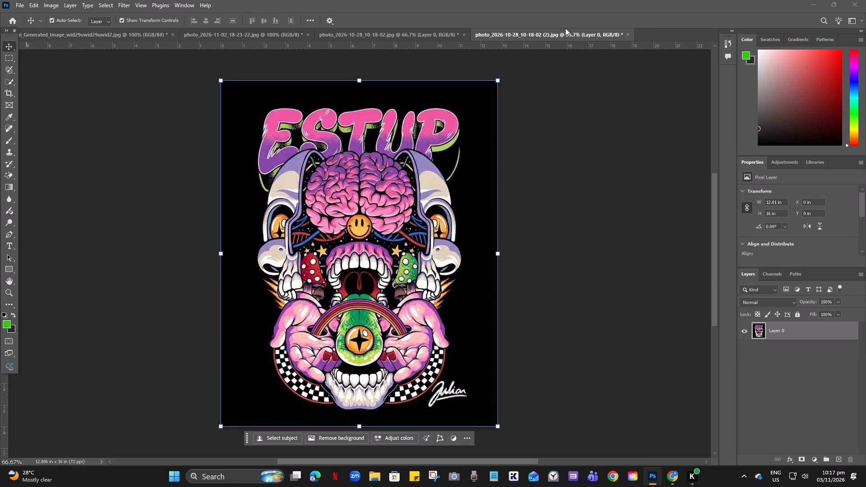
Close the brain-and-skull document photo_2026-10-28_10-18-02 (2).jpg without saving.
left_click(628, 35)
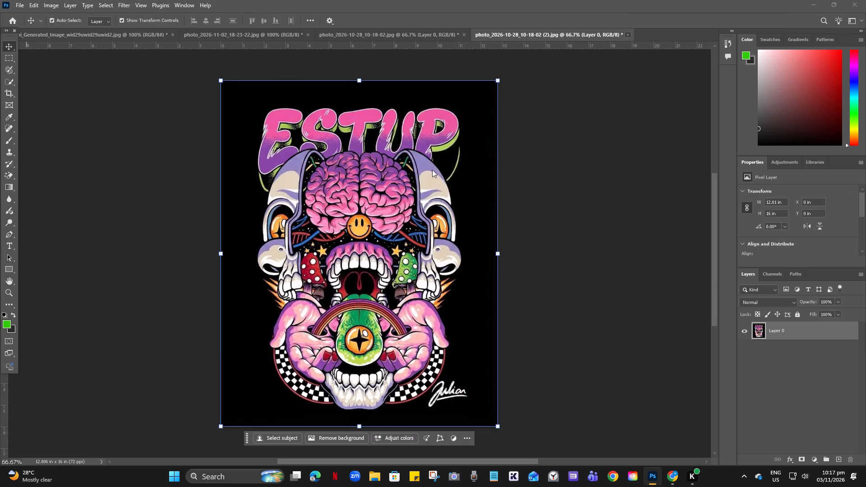
left_click(431, 178)
left_click(153, 77)
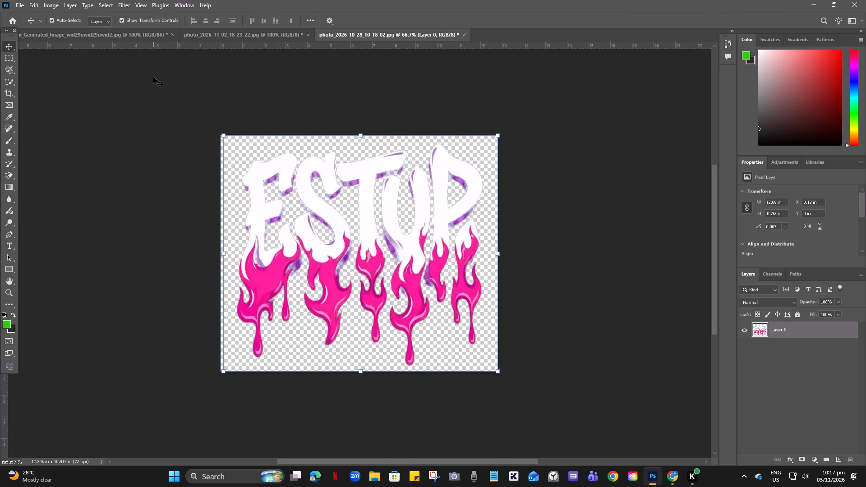